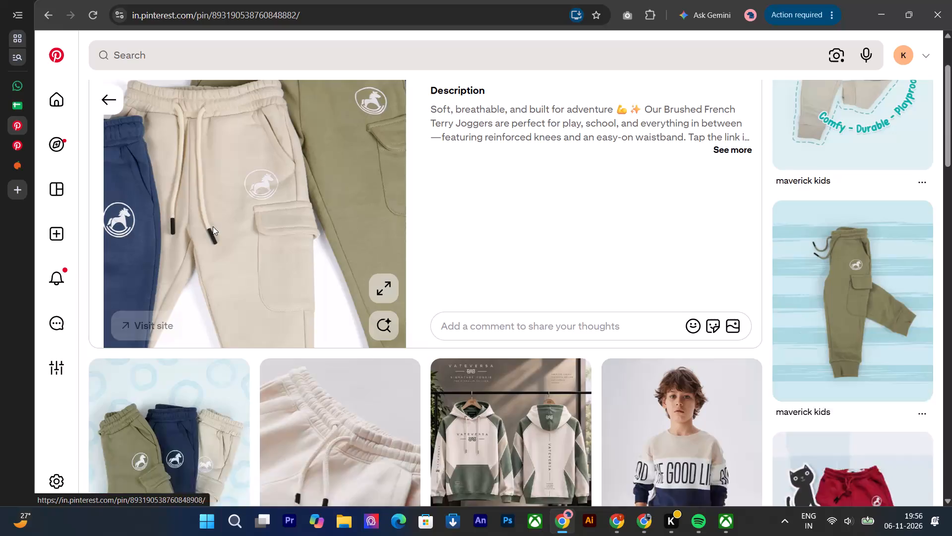
Examine the maverick kids cargo jogger pin, the folded olive jogger pin and its related pins for flatlay reference.
scroll(214, 226, up, 3)
scroll(224, 271, up, 1)
scroll(270, 295, down, 2)
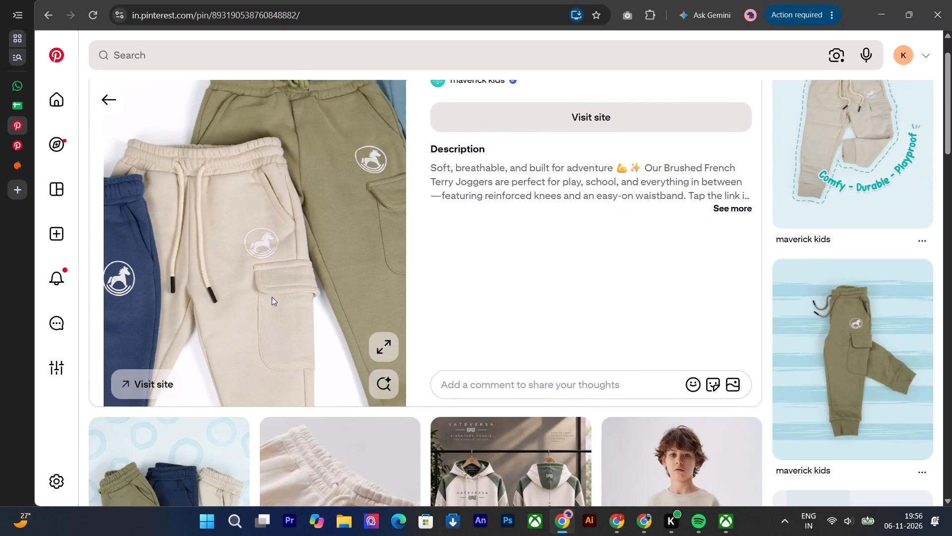
scroll(272, 297, up, 2)
scroll(272, 297, down, 4)
click(881, 202)
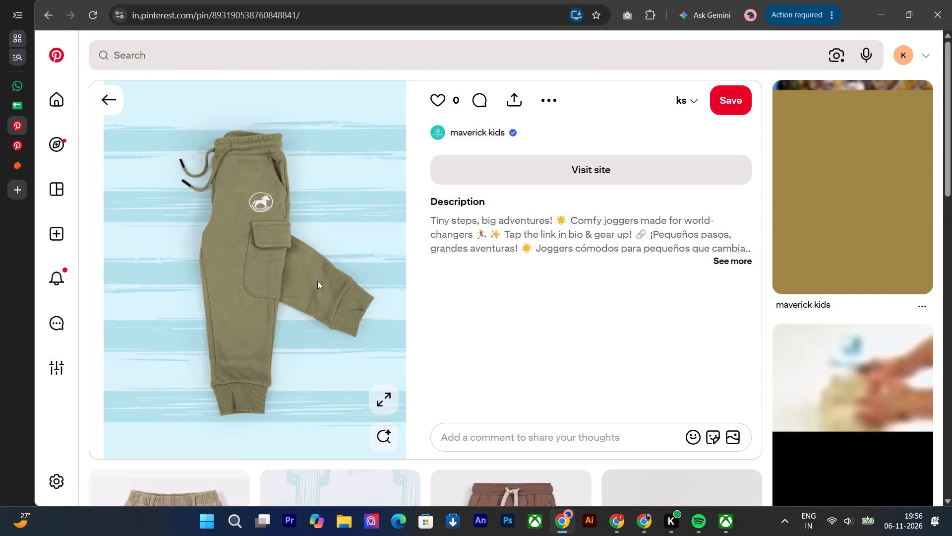
scroll(317, 281, down, 4)
scroll(317, 281, up, 5)
scroll(317, 281, down, 5)
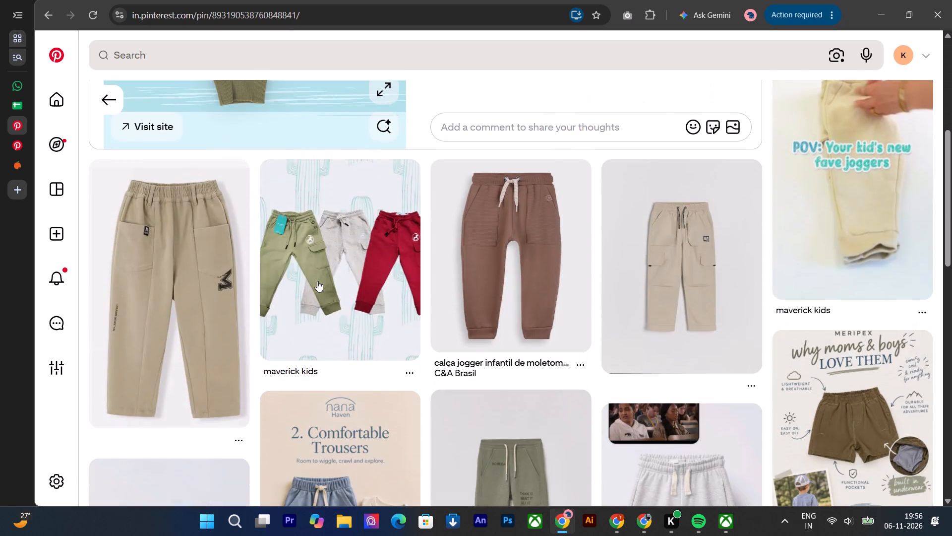
scroll(317, 281, down, 1)
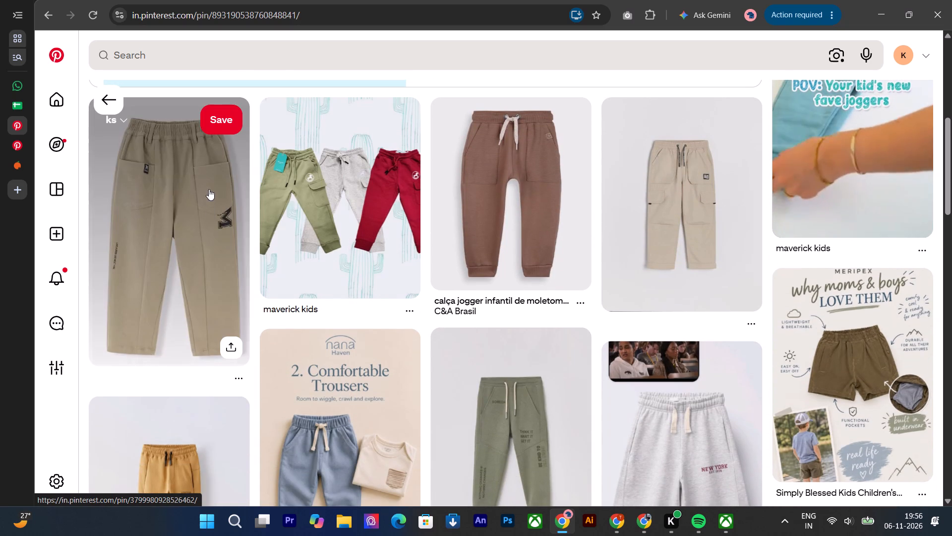
click(107, 99)
scroll(260, 298, up, 4)
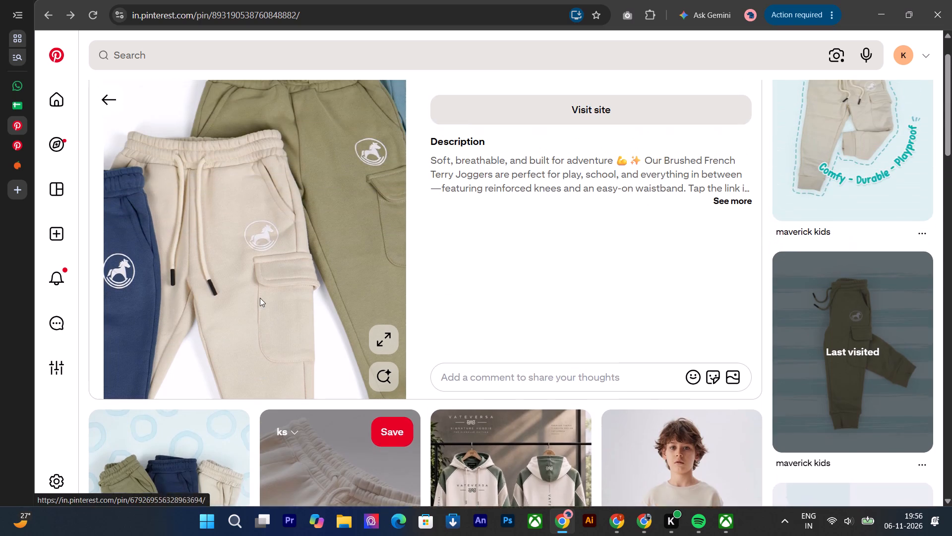
scroll(260, 298, up, 2)
Return to the "jogger flatlay" search results and browse them for jogger layout references.
click(107, 102)
scroll(326, 269, down, 3)
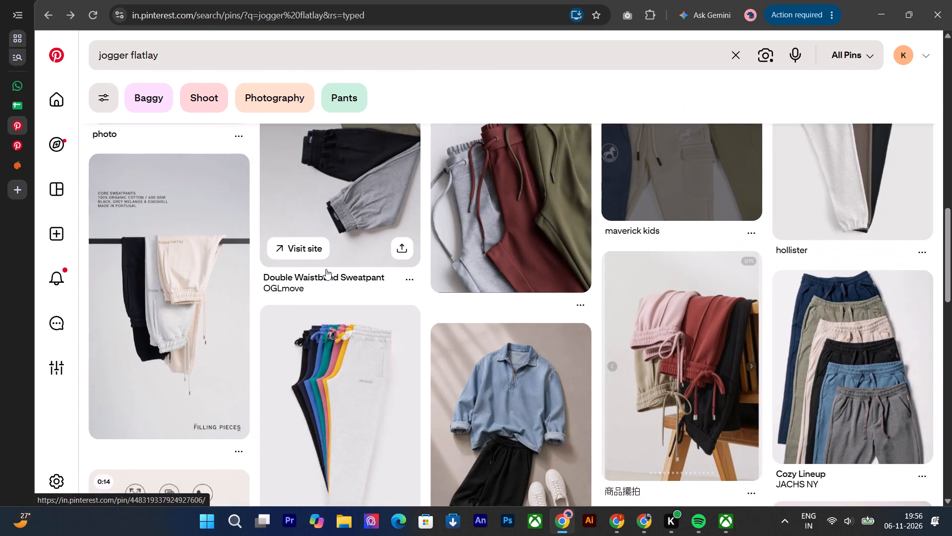
scroll(326, 269, up, 4)
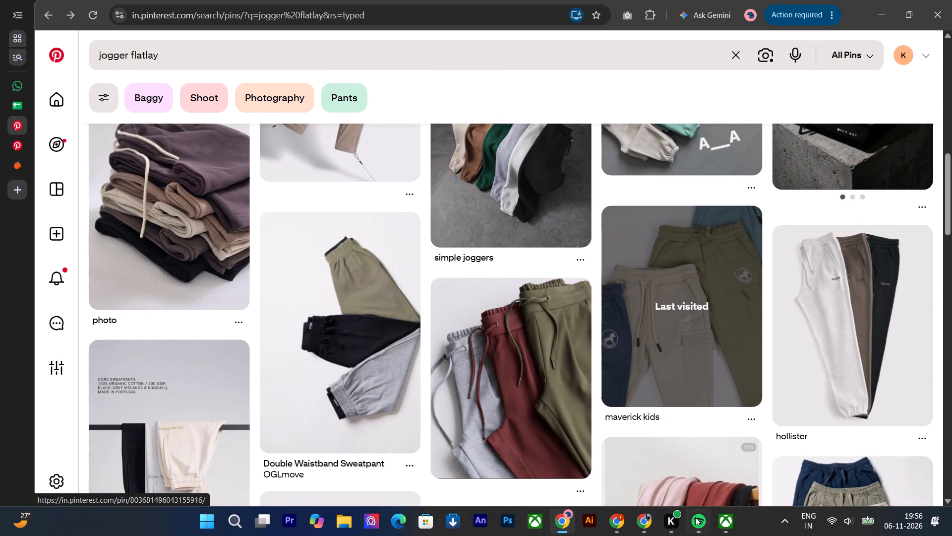
scroll(636, 325, down, 5)
scroll(637, 327, up, 5)
scroll(661, 367, down, 2)
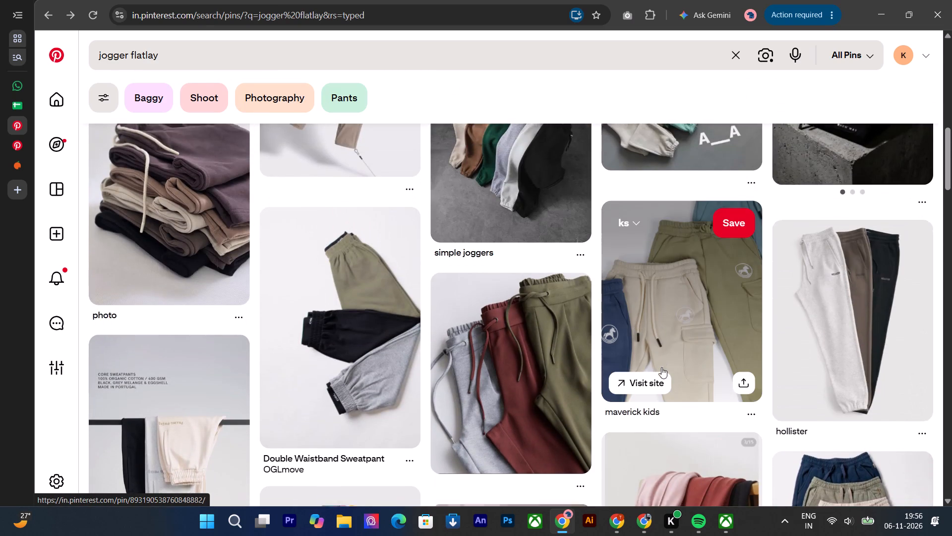
scroll(661, 367, down, 11)
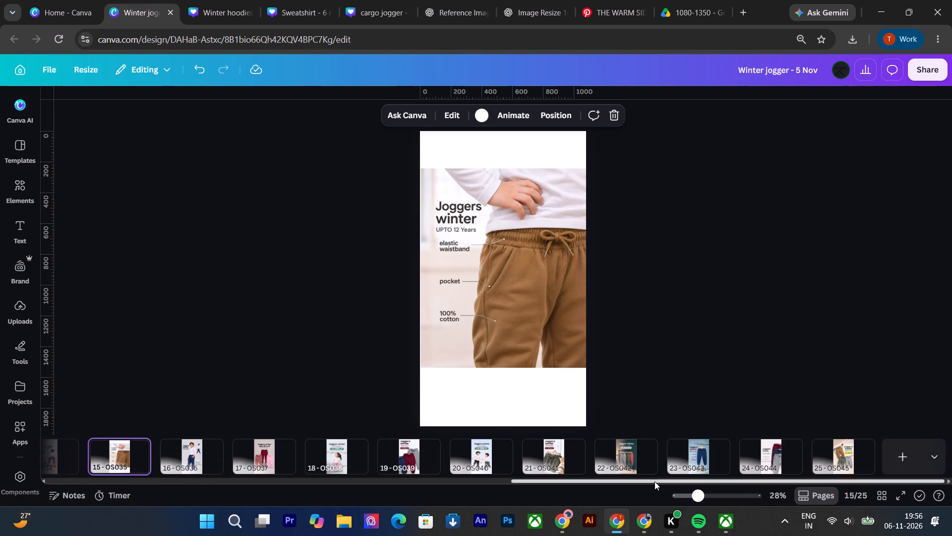
click(536, 342)
key(Delete)
key(ctrl+v)
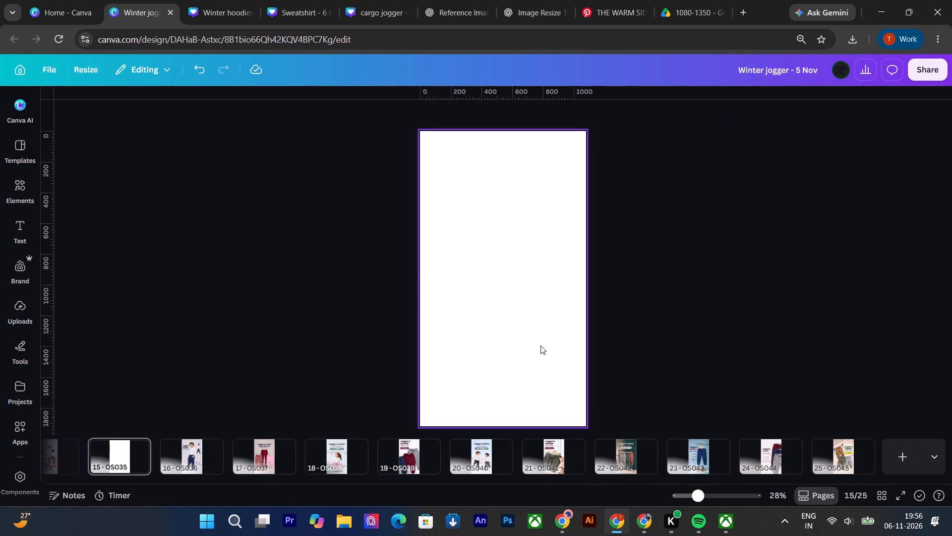
Enlarge the pasted joggers image on page 15 so that it fills the whole page edge to edge.
drag(452, 189, 402, 170)
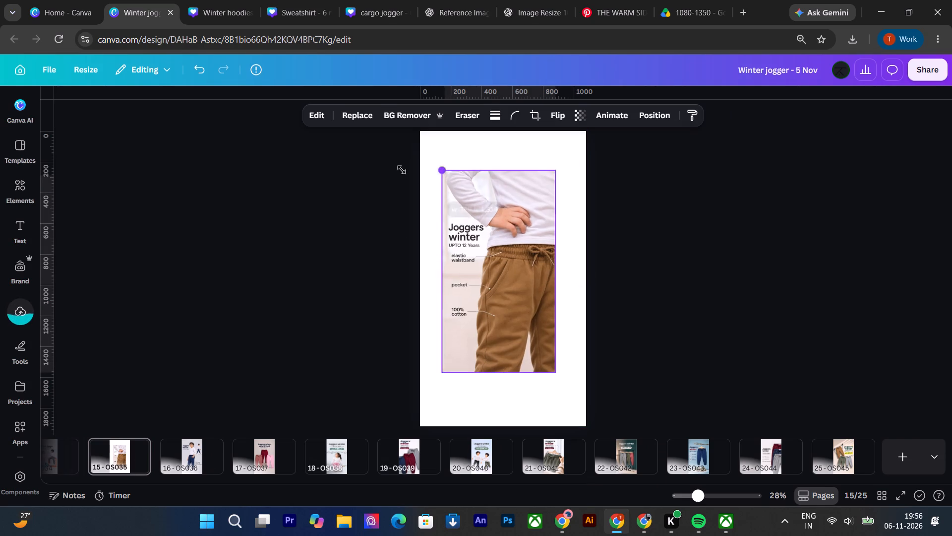
drag(402, 170, 374, 159)
click(563, 374)
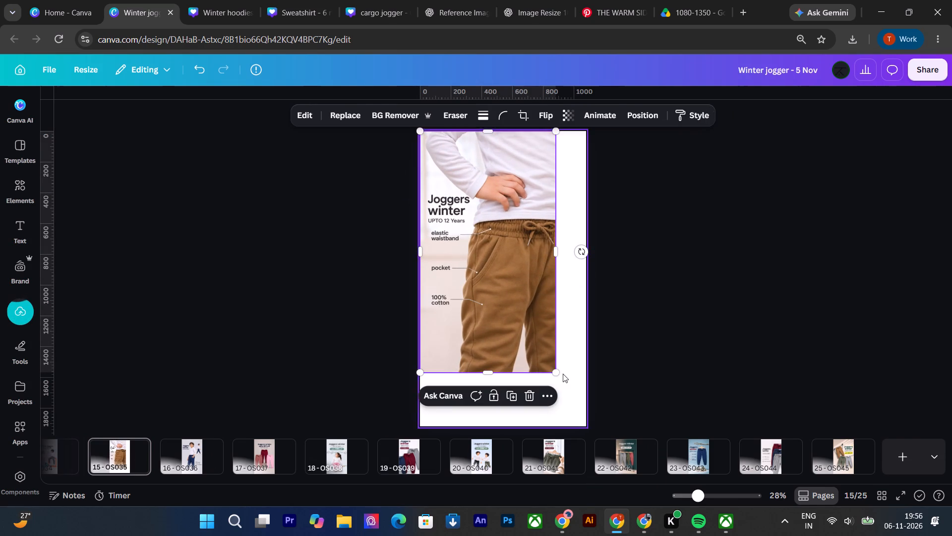
click(556, 371)
click(551, 360)
drag(555, 375, 584, 419)
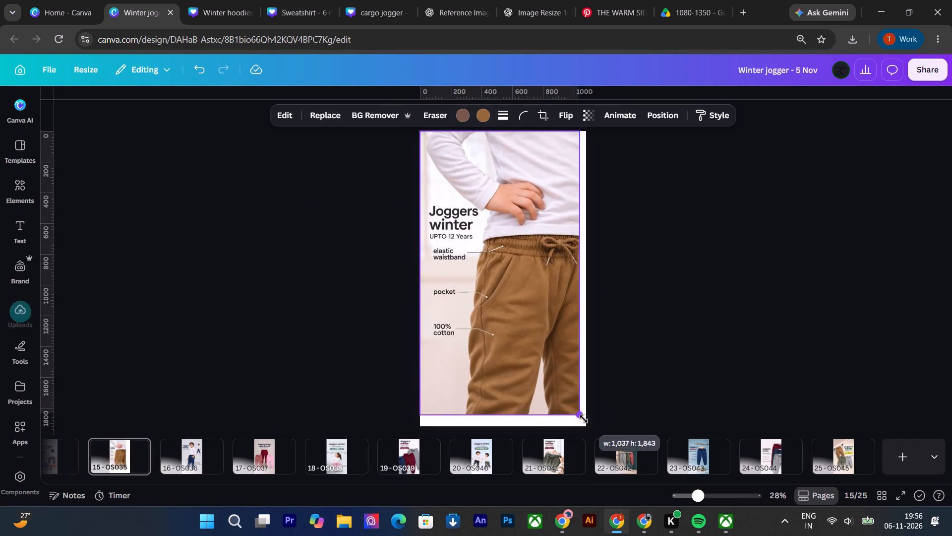
drag(584, 419, 589, 428)
click(755, 337)
click(357, 294)
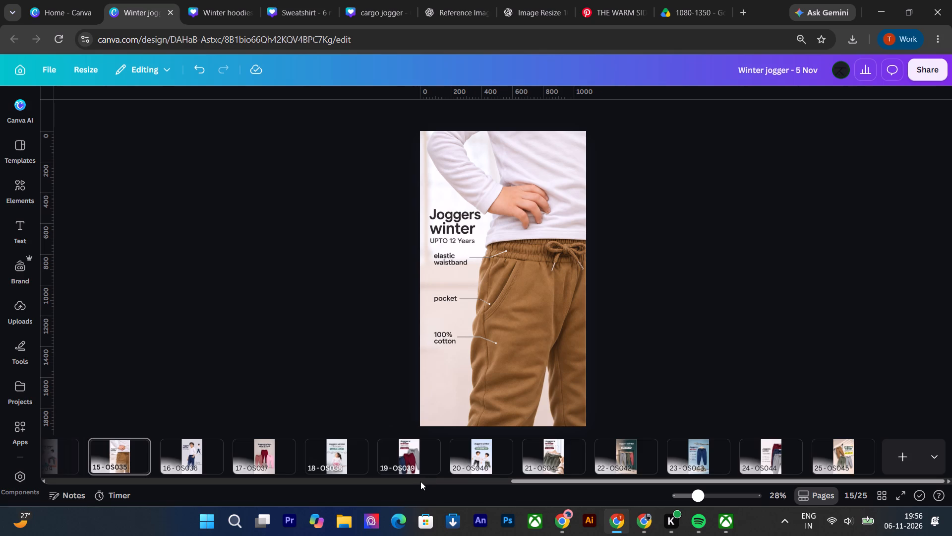
On page 2 (OS035), use Grab Text to turn the image's "Joggers winter UPTO 12 Years" block into editable text.
click(420, 481)
drag(420, 481, 179, 494)
click(109, 458)
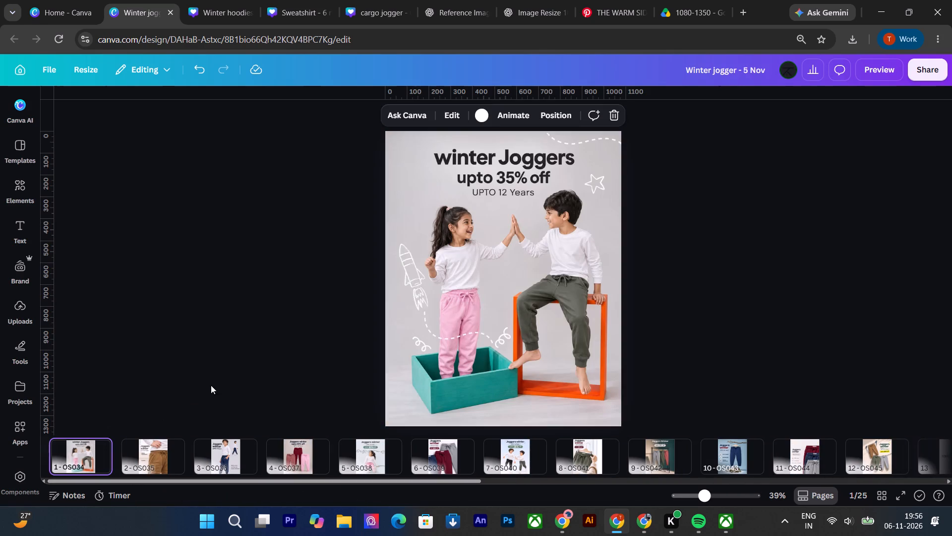
click(495, 191)
click(315, 207)
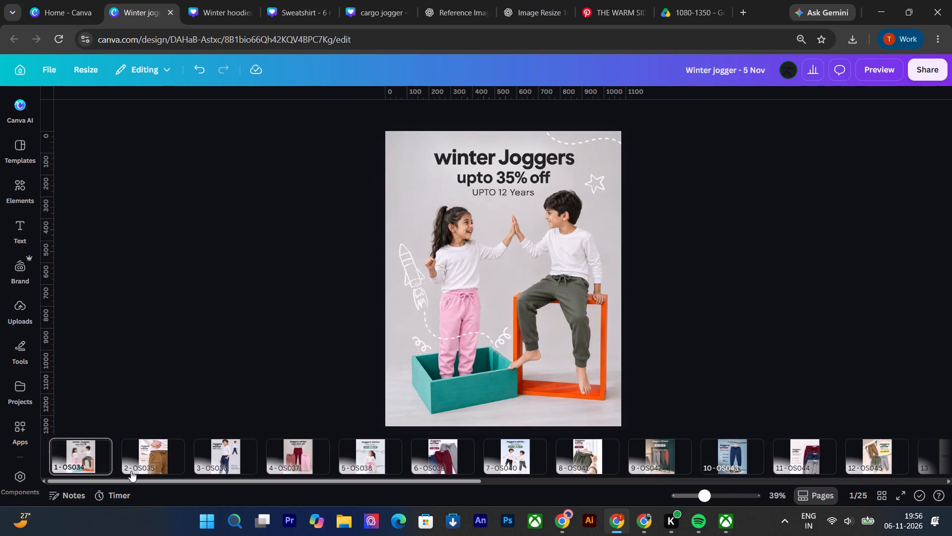
click(156, 453)
click(406, 214)
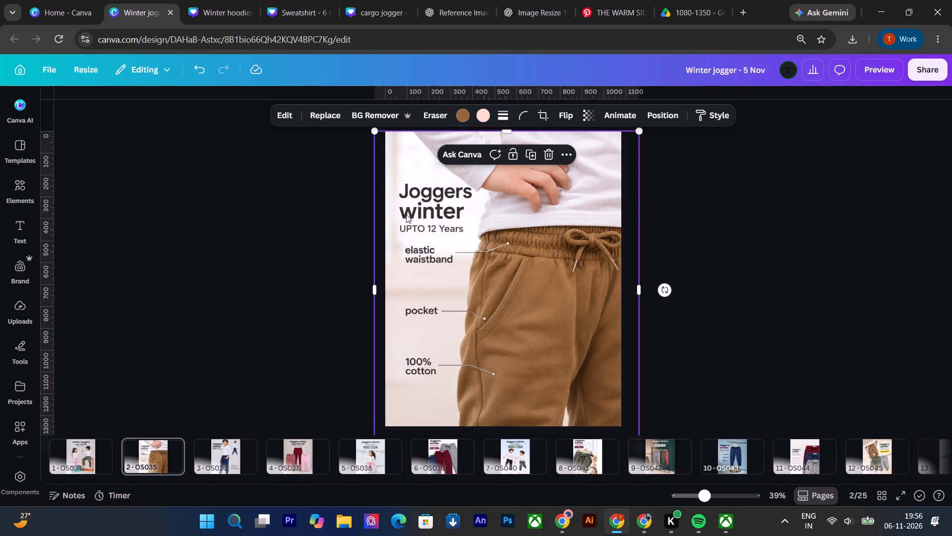
click(272, 117)
click(275, 116)
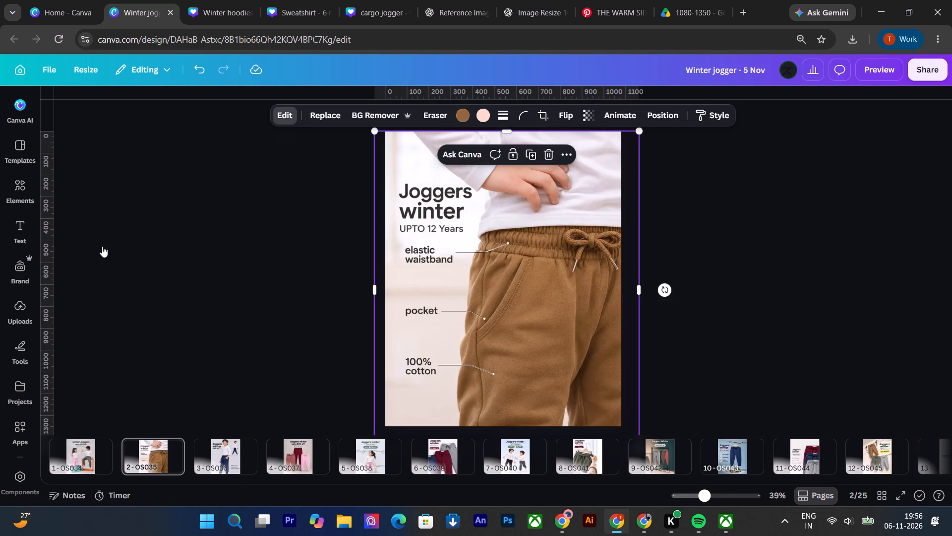
click(235, 195)
click(217, 195)
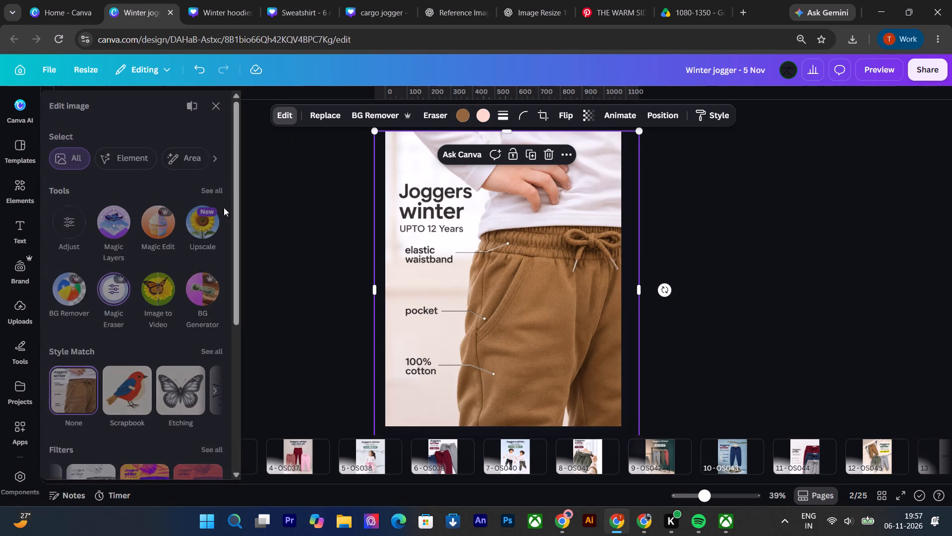
scroll(137, 334, down, 7)
click(161, 405)
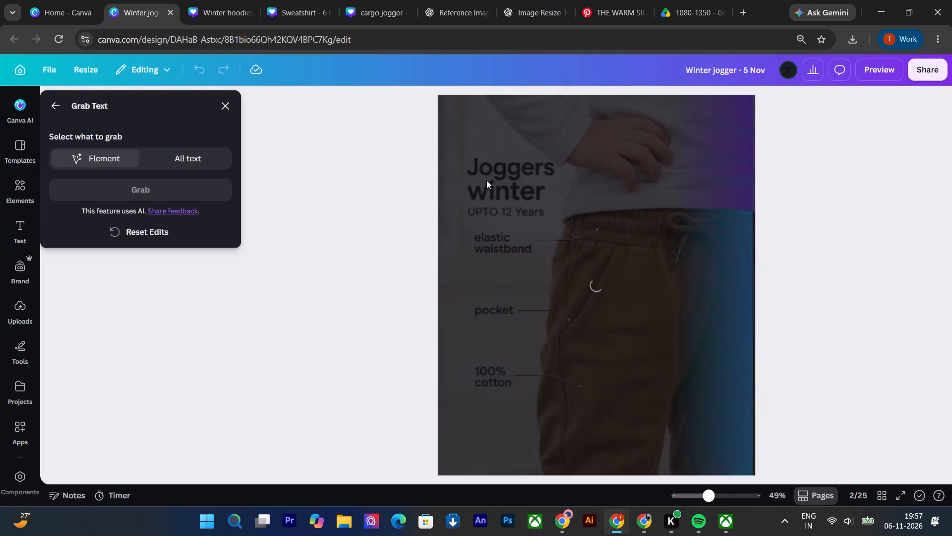
click(484, 173)
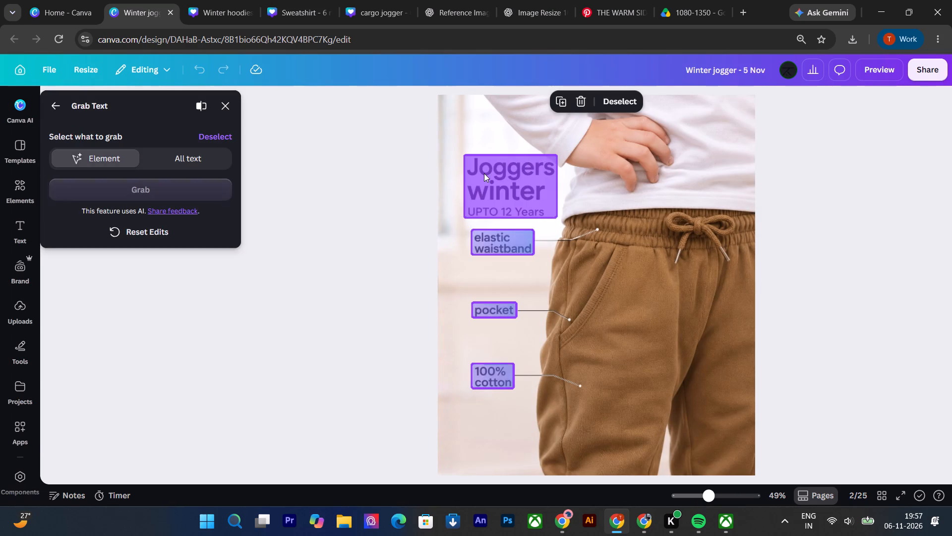
click(177, 196)
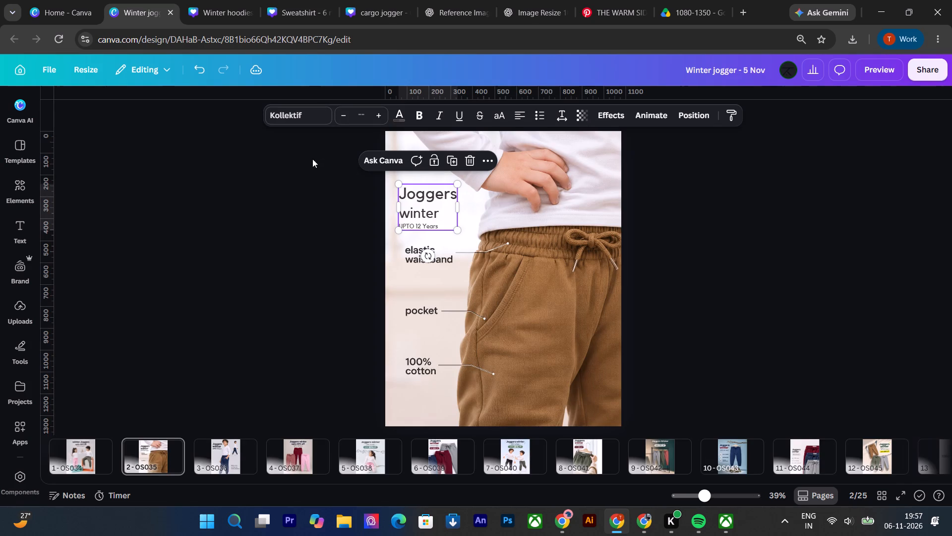
Format the grabbed "Joggers winter UPTO 12 Years" text on page 2 as bold DM Sans with centre alignment.
click(279, 115)
scroll(84, 301, up, 6)
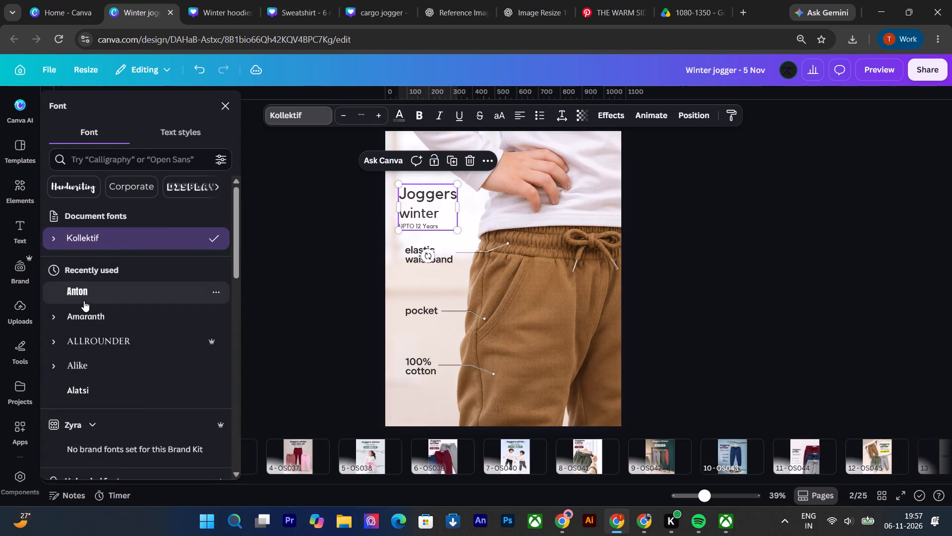
scroll(102, 326, down, 5)
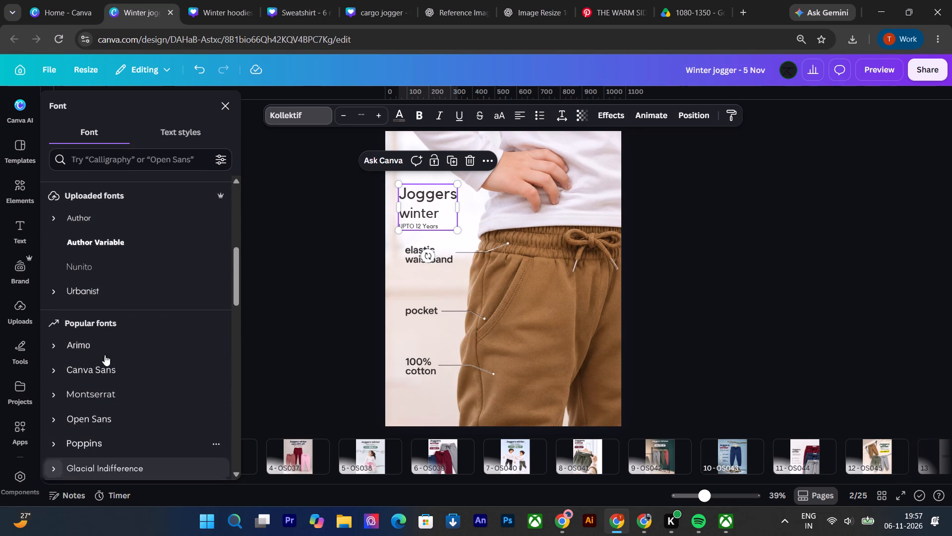
click(99, 169)
text(DM)
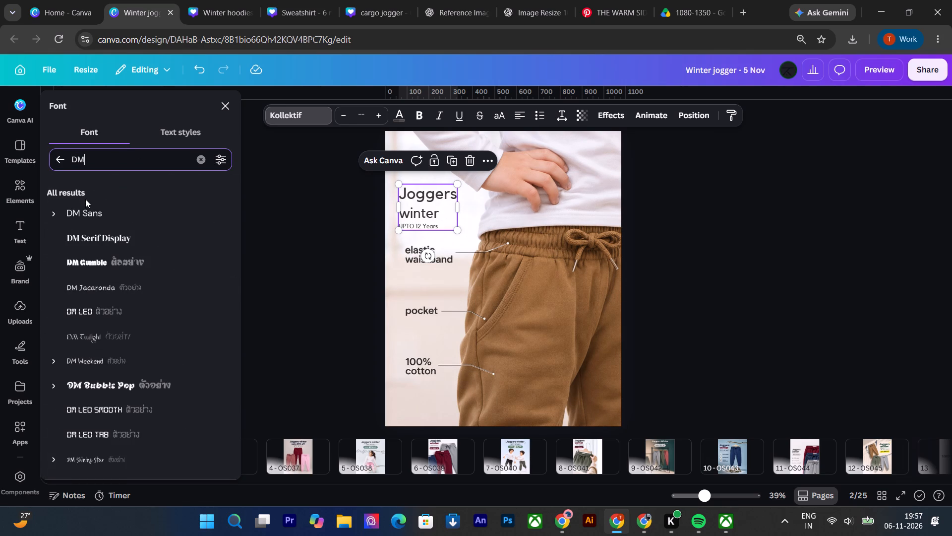
click(88, 209)
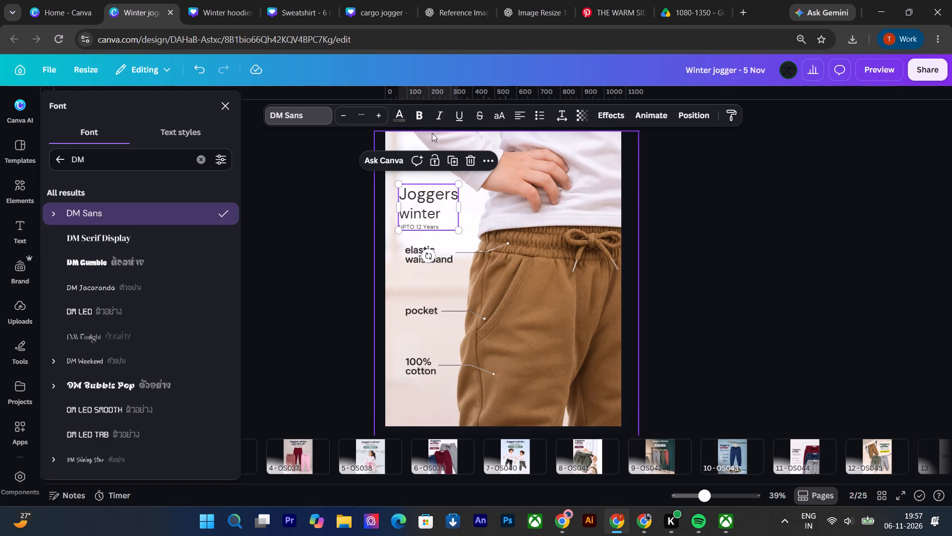
click(421, 117)
click(331, 241)
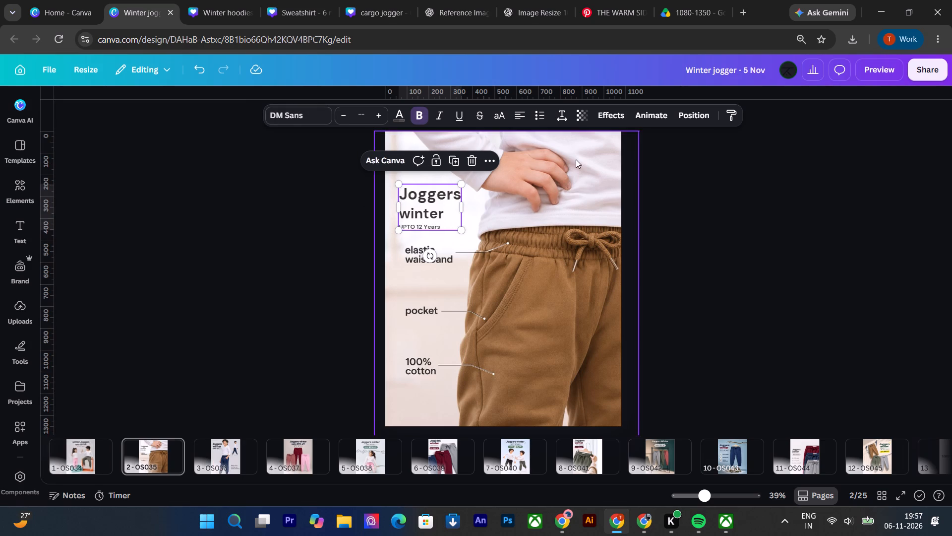
click(525, 115)
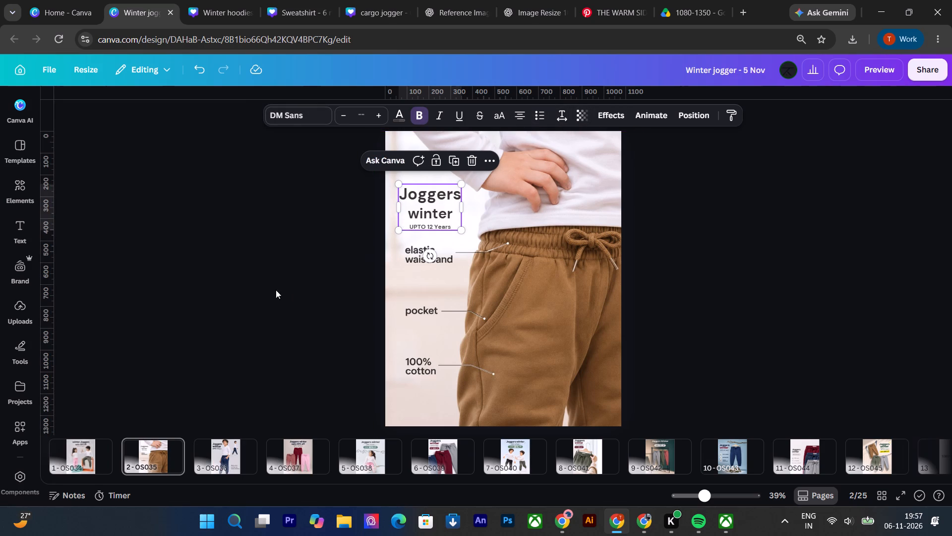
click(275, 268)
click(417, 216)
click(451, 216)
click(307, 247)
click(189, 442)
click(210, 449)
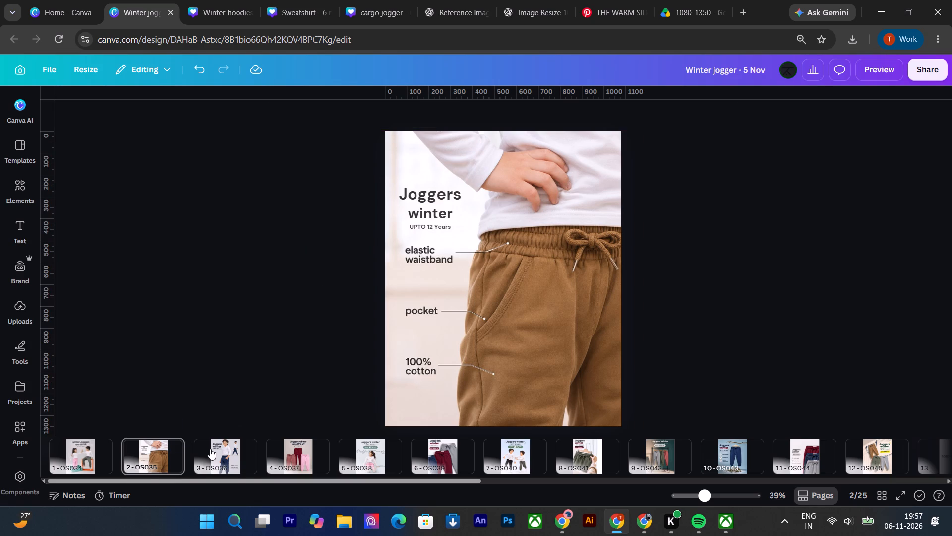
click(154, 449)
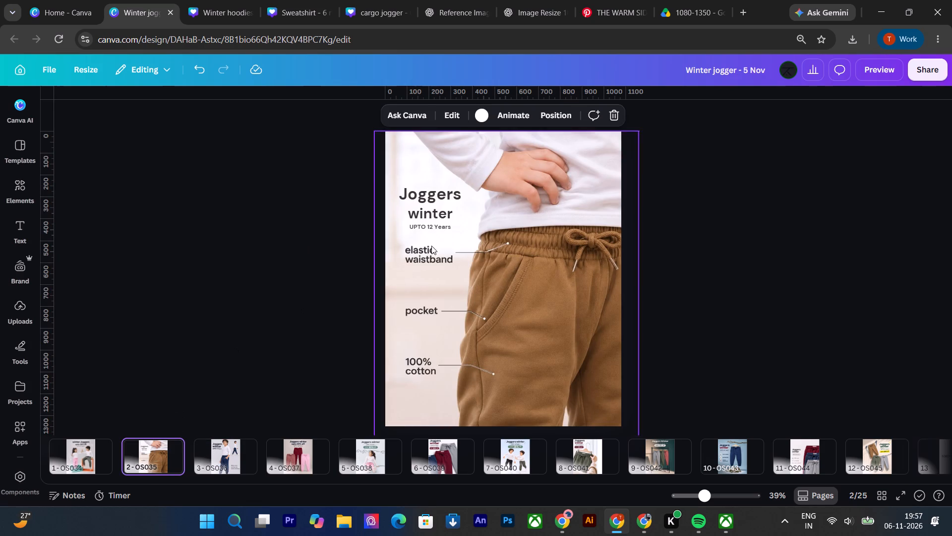
On page 2 (OS035), move "winter" and "UPTO 12 Years" out of the headline into their own text box, leaving only "Joggers".
click(441, 216)
click(453, 200)
click(454, 216)
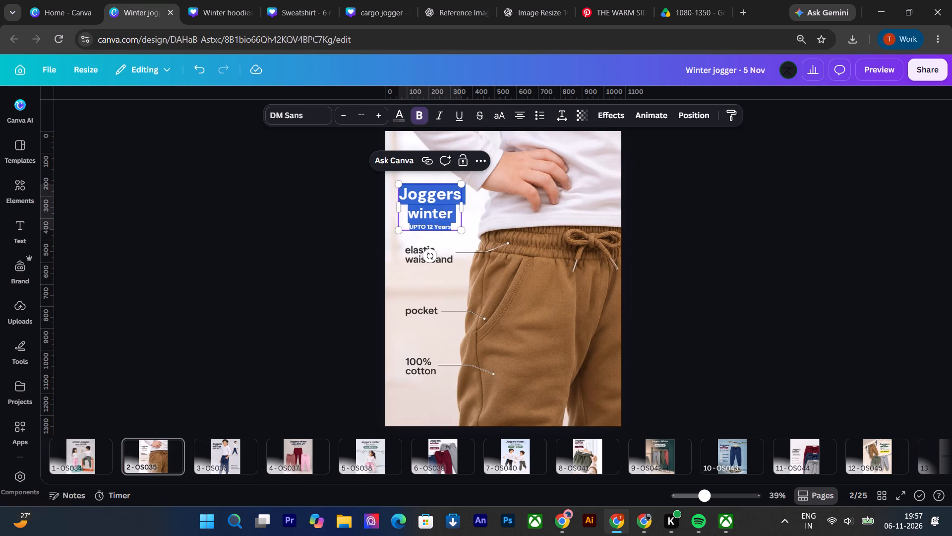
drag(452, 226, 407, 214)
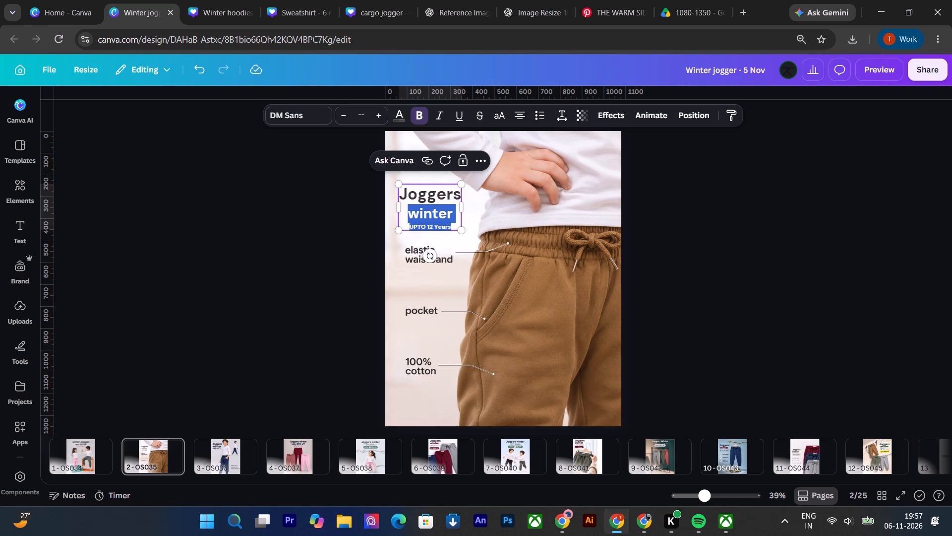
key(ctrl+x)
click(286, 218)
click(479, 184)
click(432, 197)
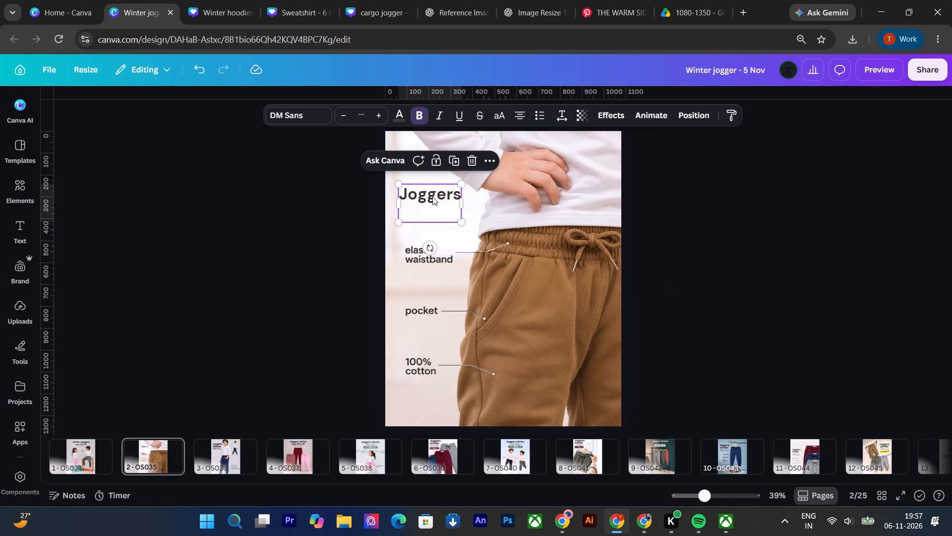
click(430, 205)
key(BackSpace)
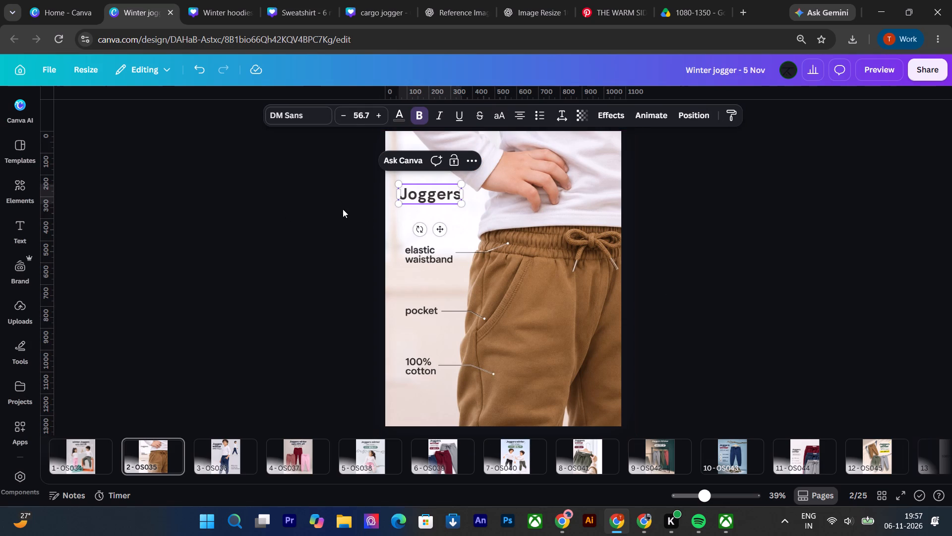
click(343, 209)
key(ctrl+v)
click(367, 243)
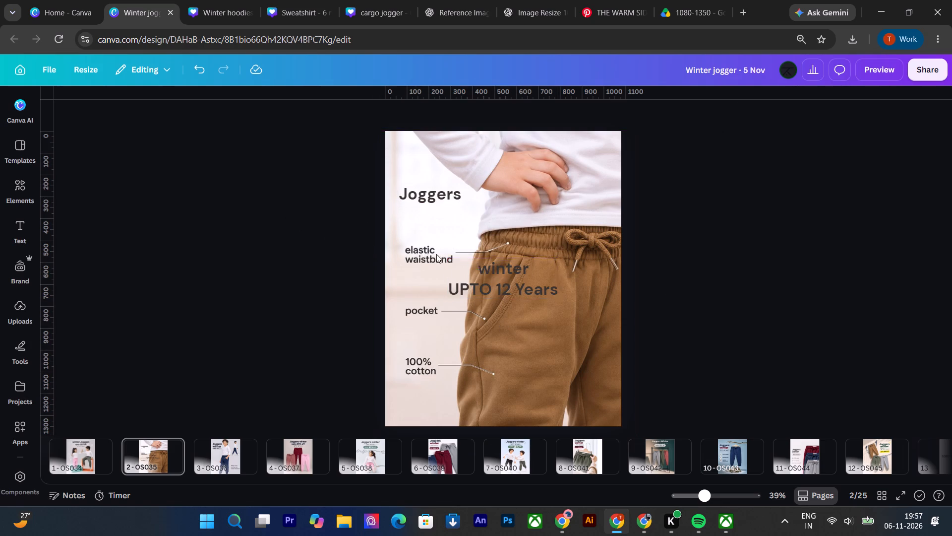
Cut "winter" from the new text box and paste it as its own text element, leaving "UPTO 12 Years" alone.
double_click(501, 275)
click(538, 266)
drag(538, 266, 484, 269)
key(ctrl+c)
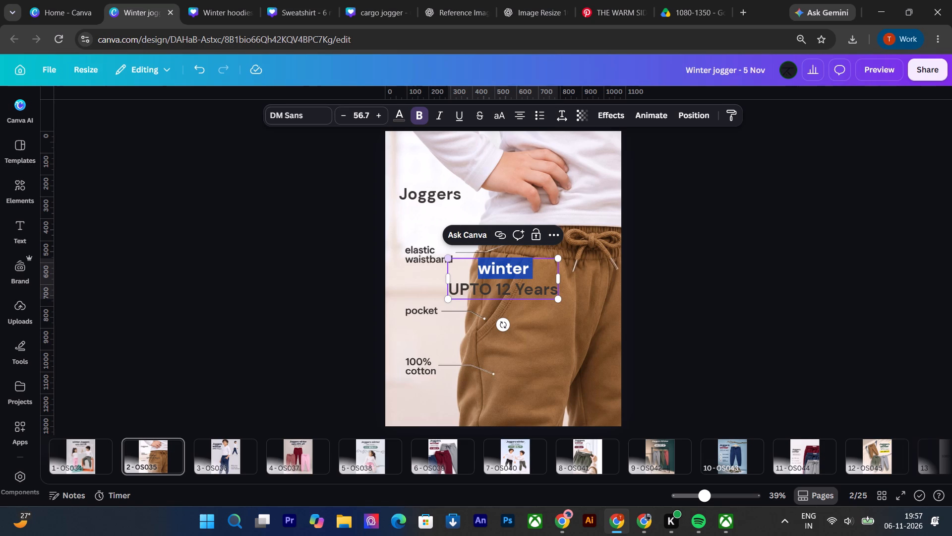
key(ctrl+x)
click(326, 237)
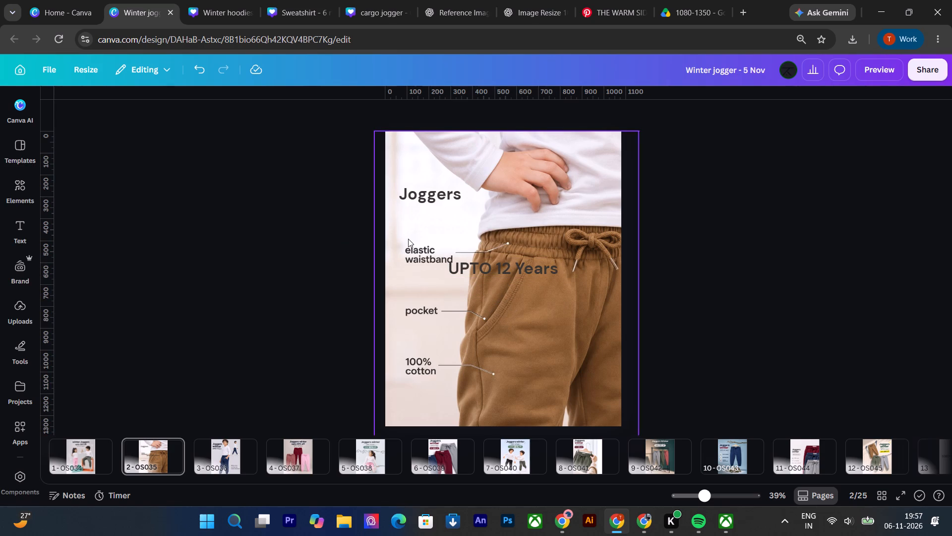
key(ctrl+v)
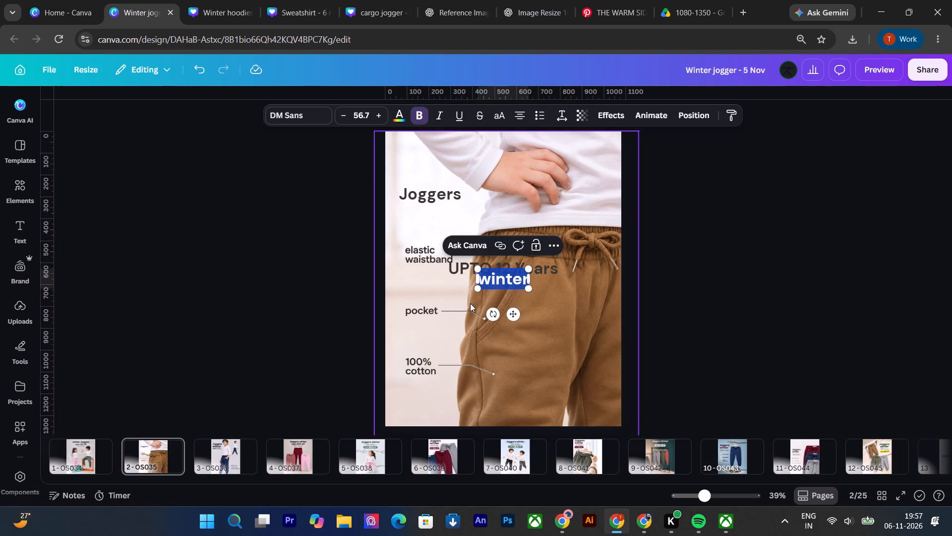
Place the "winter" text directly above "Joggers", lined up with its left edge.
click(702, 306)
drag(491, 285, 414, 183)
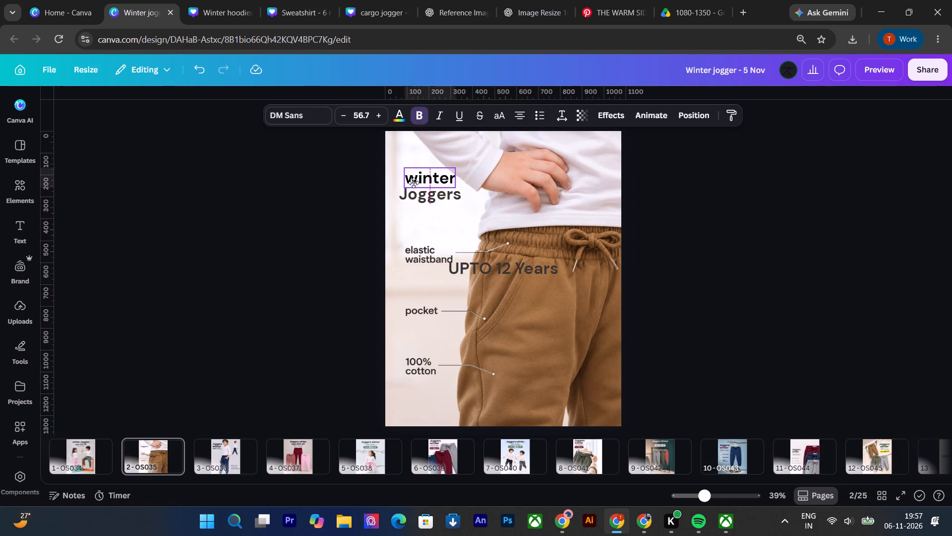
drag(414, 183, 414, 182)
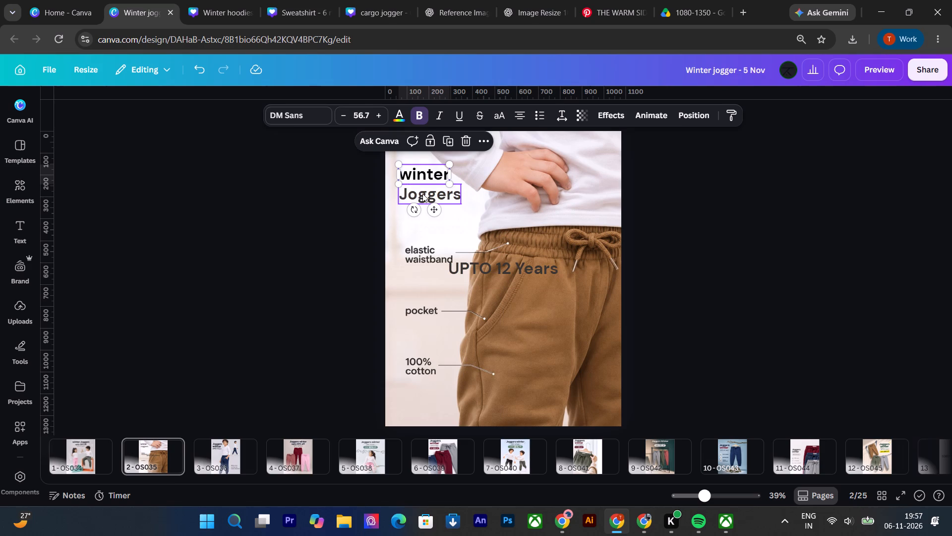
shift+click(422, 194)
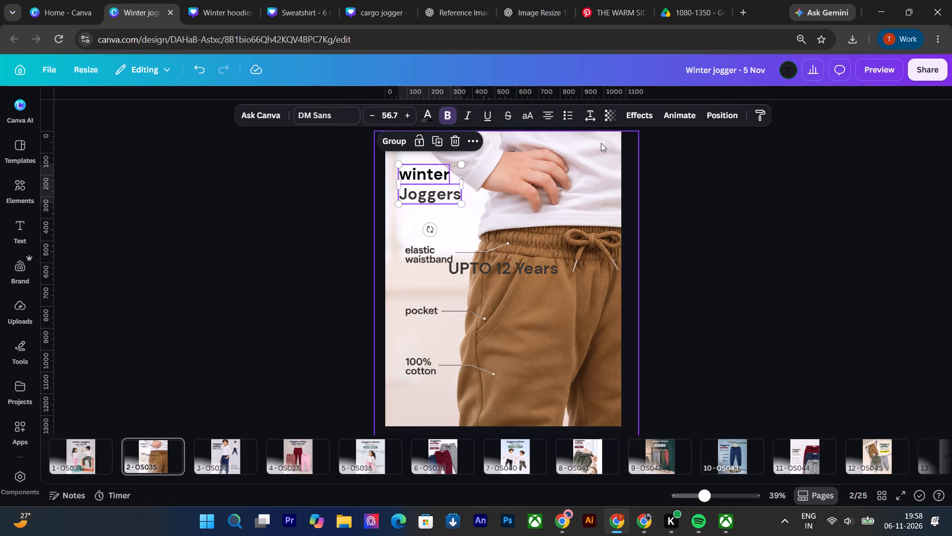
click(309, 201)
Copy the text style of "Joggers" onto the "winter" text.
click(427, 193)
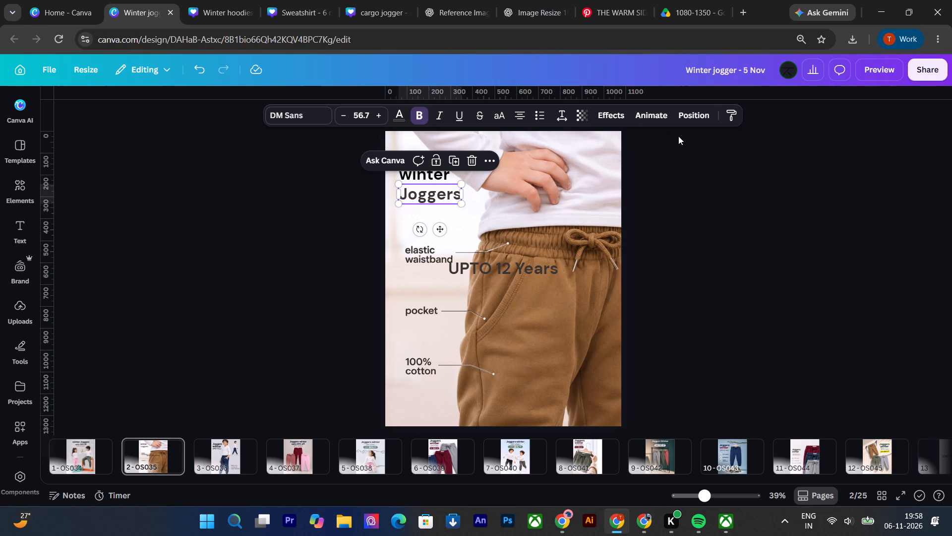
click(729, 103)
click(419, 191)
click(733, 114)
click(427, 179)
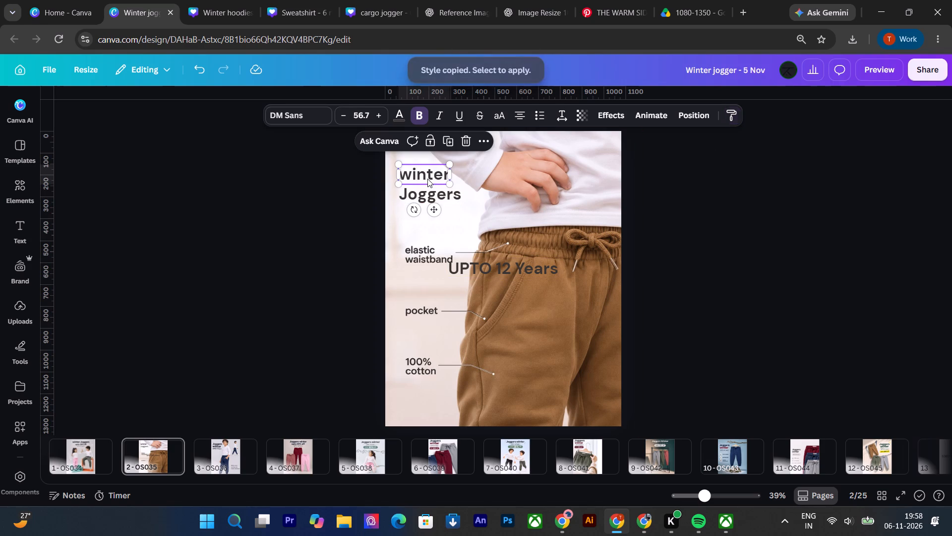
click(327, 198)
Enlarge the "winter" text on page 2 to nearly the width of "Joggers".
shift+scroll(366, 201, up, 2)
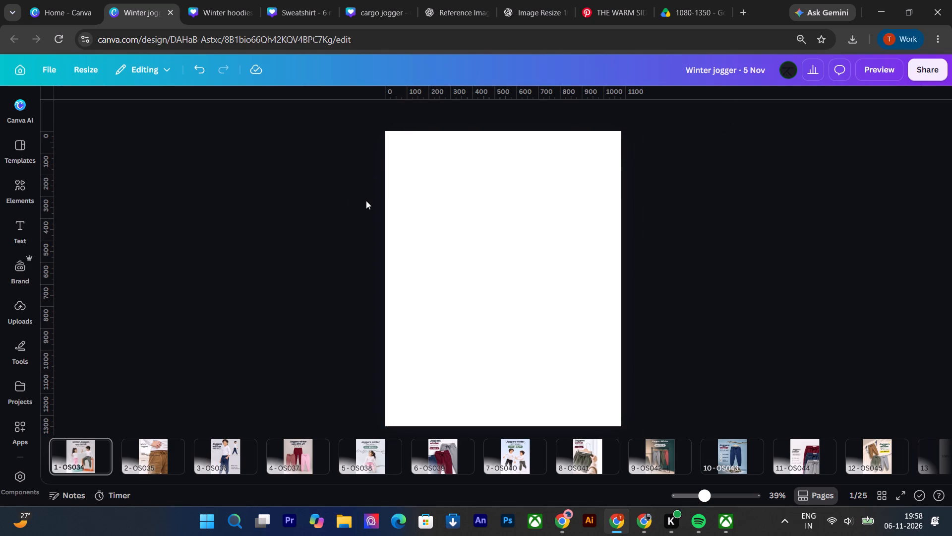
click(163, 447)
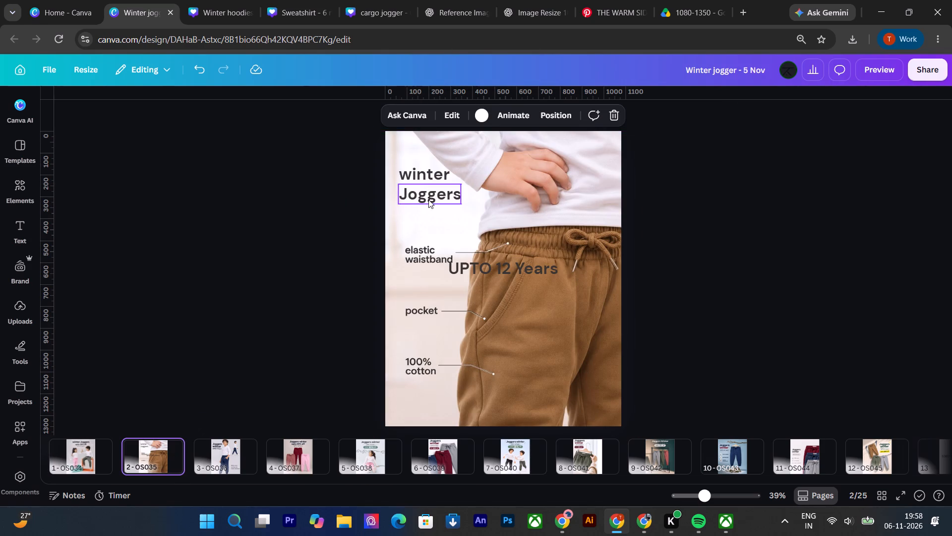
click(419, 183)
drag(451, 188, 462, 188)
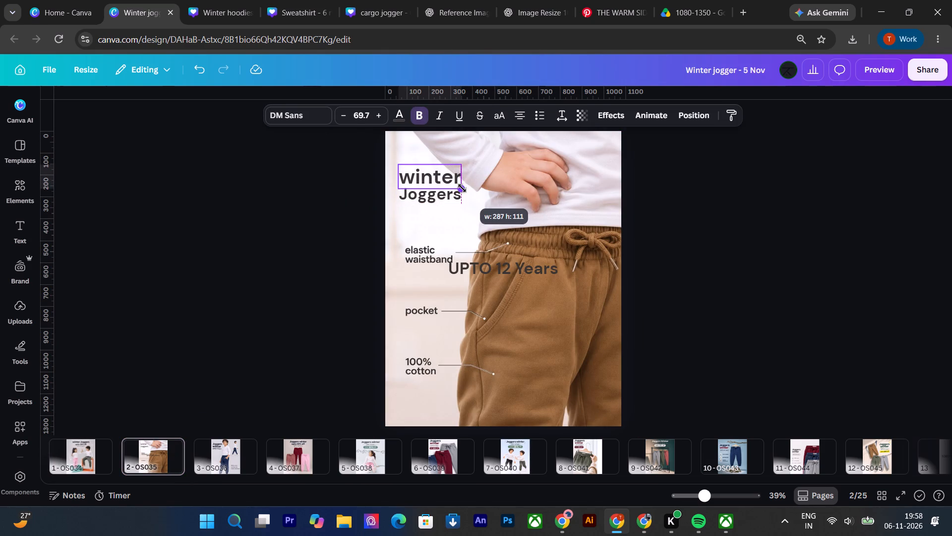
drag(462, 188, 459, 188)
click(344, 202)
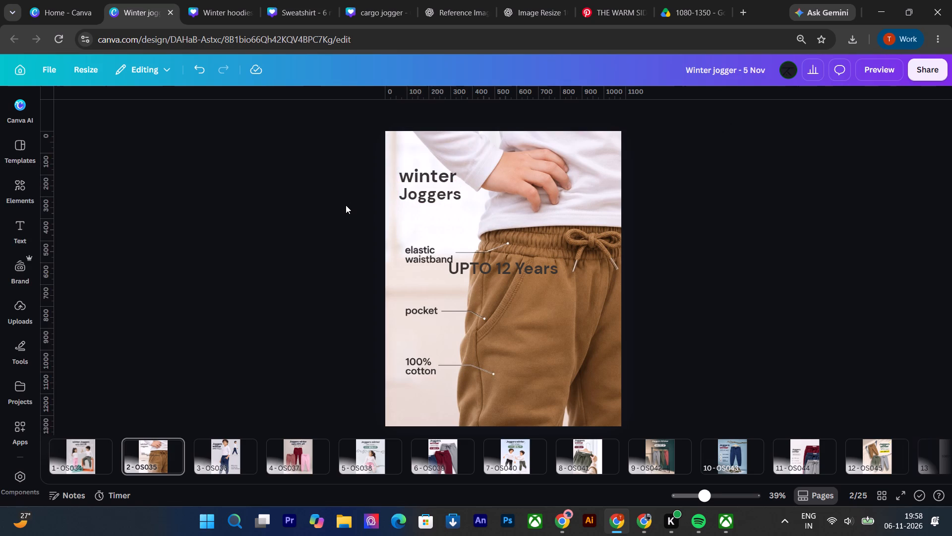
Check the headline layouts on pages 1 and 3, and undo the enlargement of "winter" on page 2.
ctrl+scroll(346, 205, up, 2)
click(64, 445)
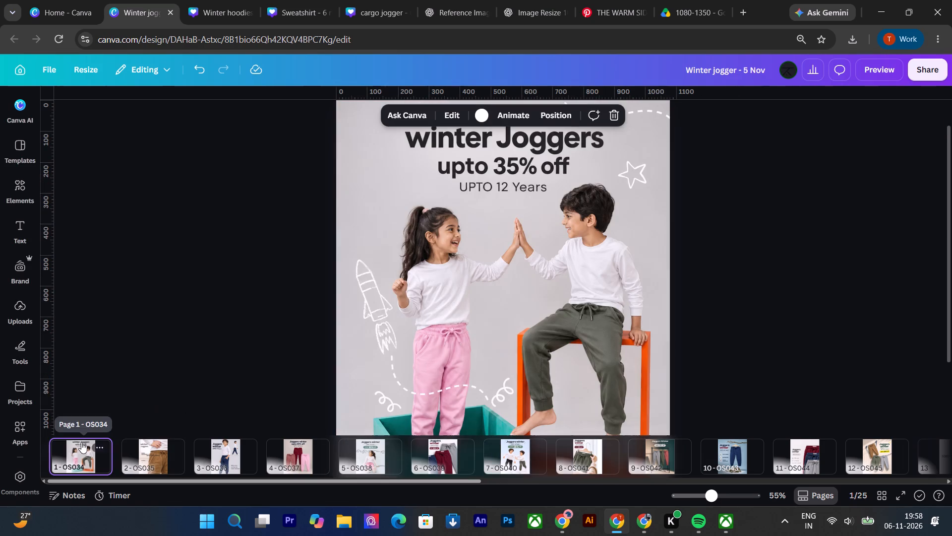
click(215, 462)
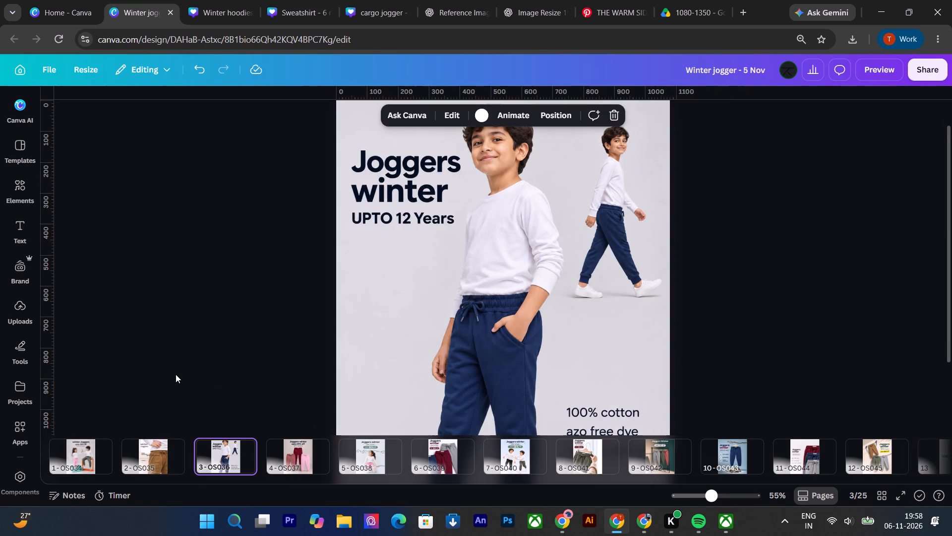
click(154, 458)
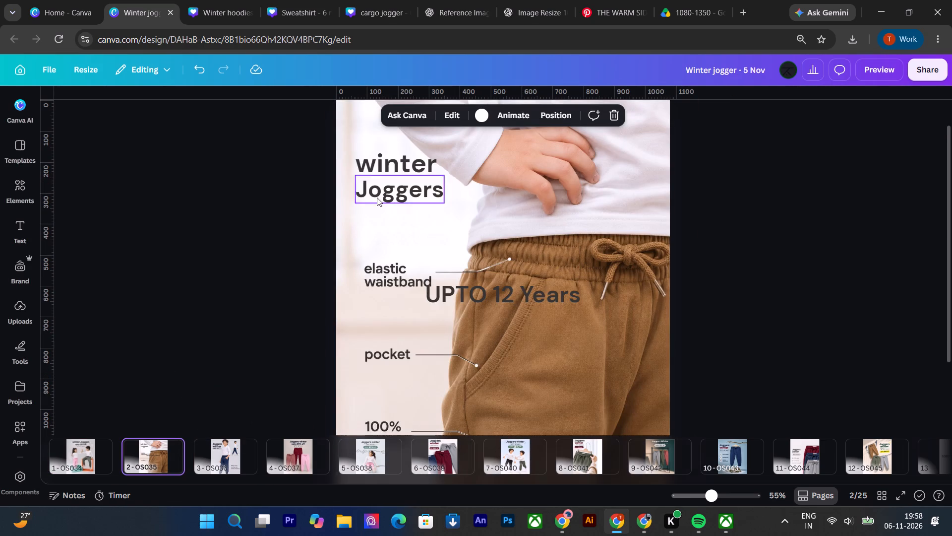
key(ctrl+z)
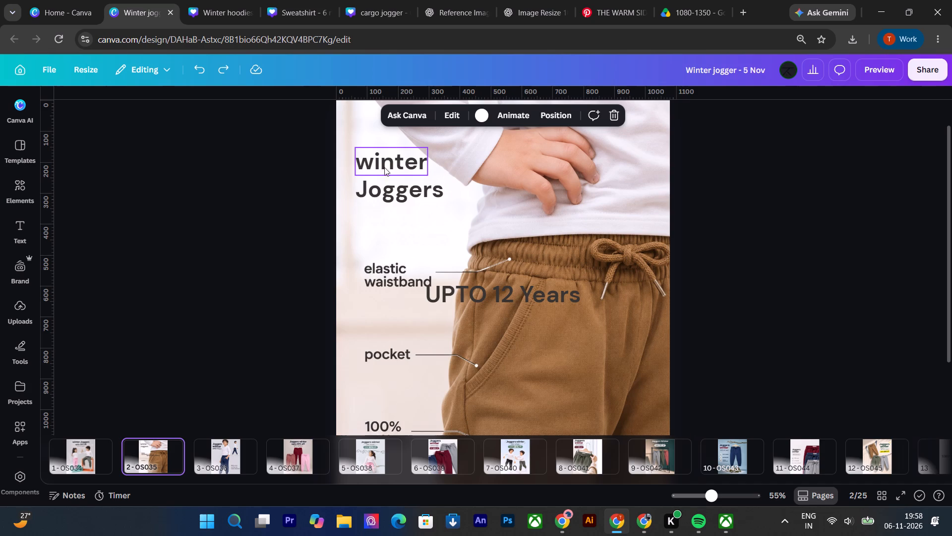
Shift "winter" and "Joggers" slightly down the page and tighten the gap between the two lines.
shift+drag(392, 162, 394, 168)
shift+drag(372, 194, 371, 203)
click(226, 250)
Shrink "UPTO 12 Years" to font size 30.8 and place it beneath "Joggers", lined up with the headline's left edge.
click(455, 300)
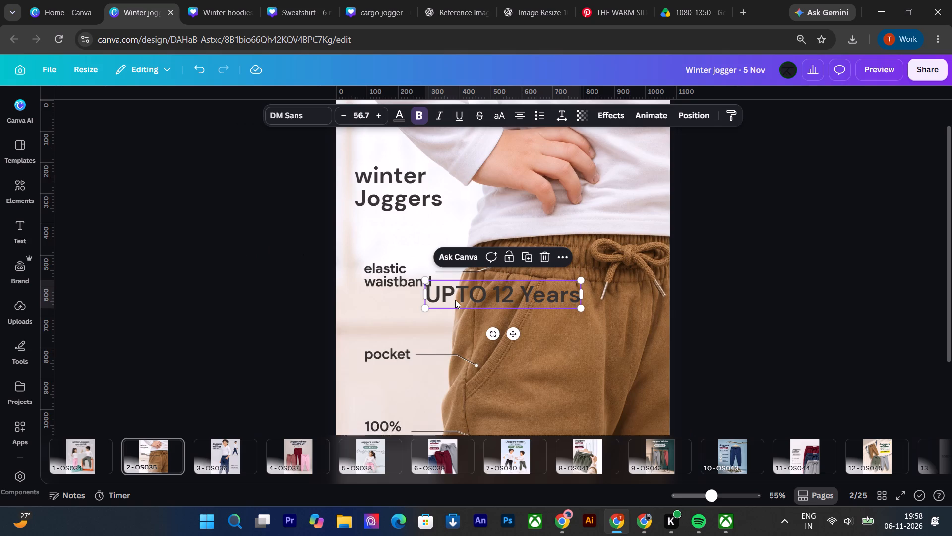
ctrl+scroll(455, 300, down, 5)
drag(537, 282, 504, 269)
ctrl+scroll(505, 270, up, 5)
drag(480, 262, 410, 200)
click(428, 204)
drag(429, 206, 438, 206)
click(418, 201)
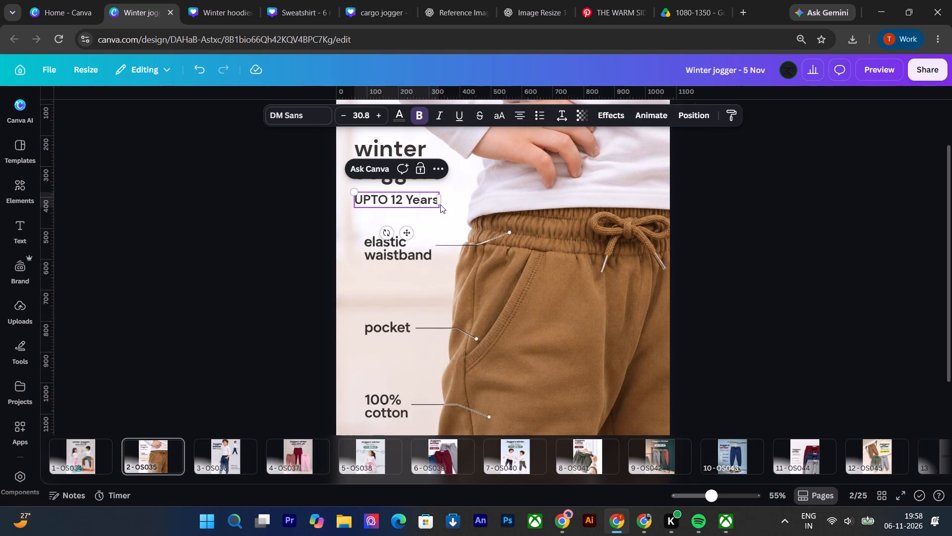
click(767, 205)
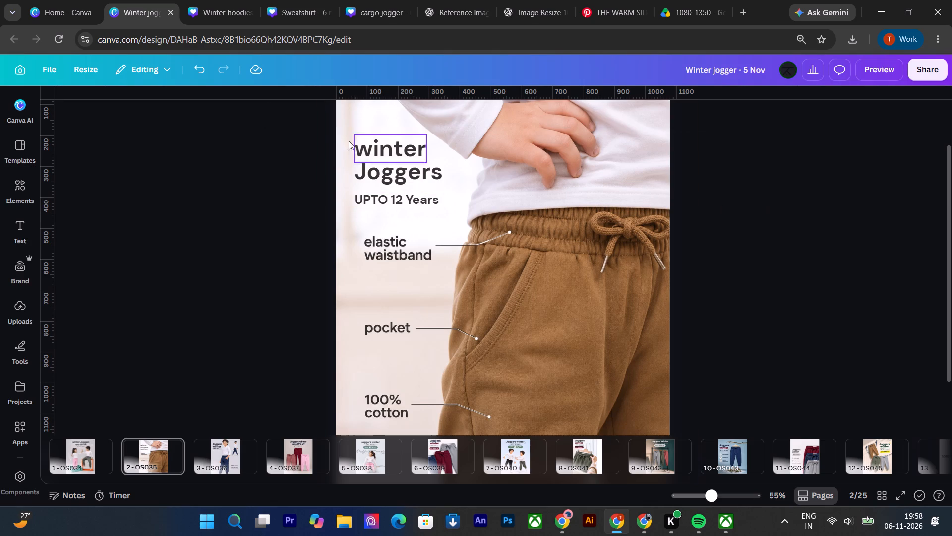
Align the "winter" and "Joggers" text elements to their left edges.
click(362, 148)
shift+click(366, 168)
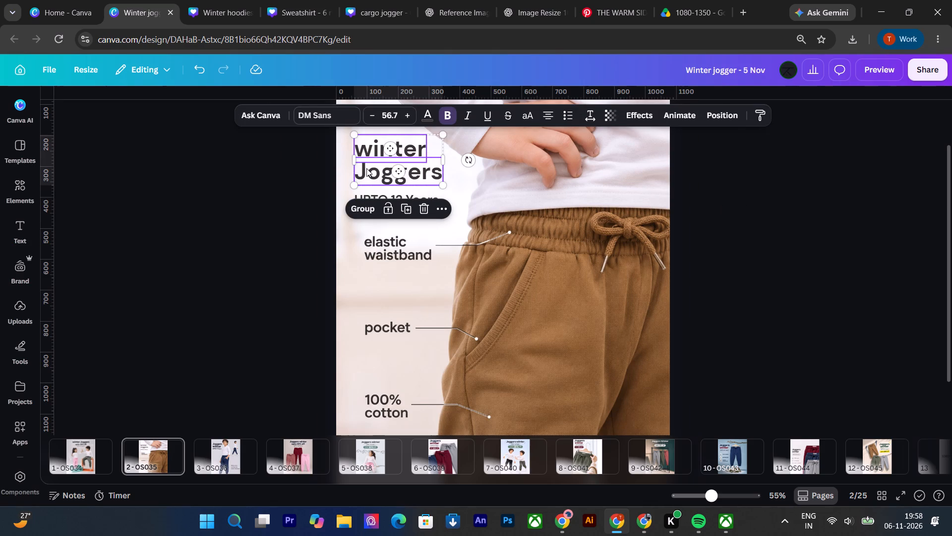
right_click(366, 168)
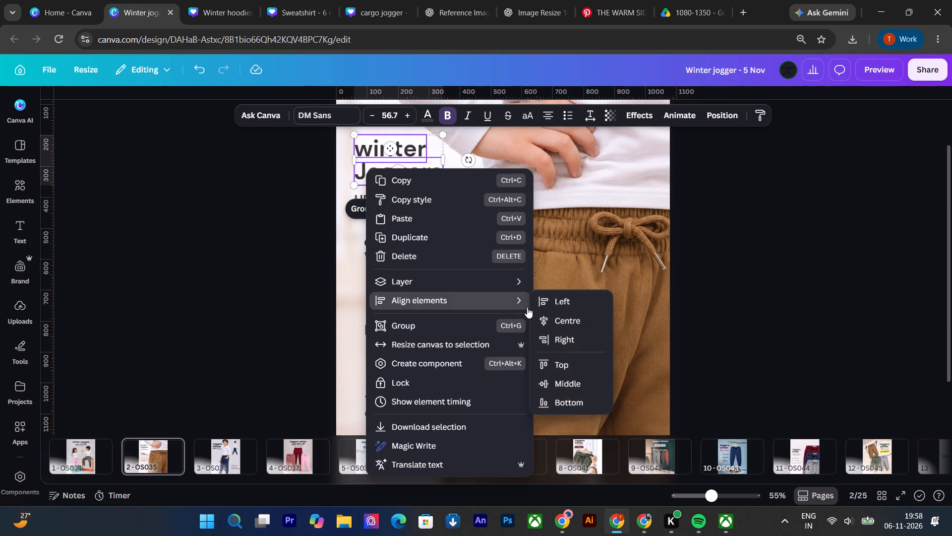
click(549, 305)
click(250, 208)
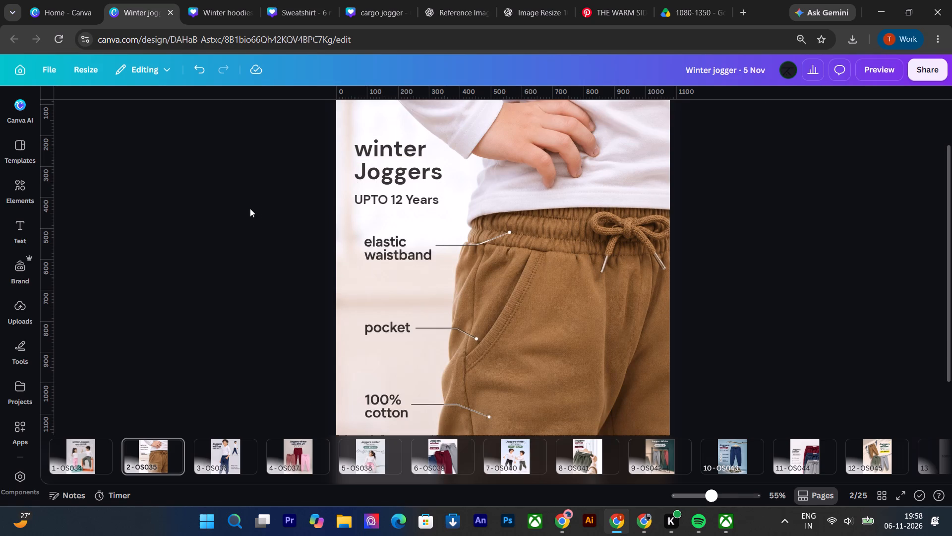
Nudge "UPTO 12 Years" up so that it sits closer beneath "Joggers".
ctrl+scroll(250, 208, up, 2)
ctrl+scroll(250, 208, down, 4)
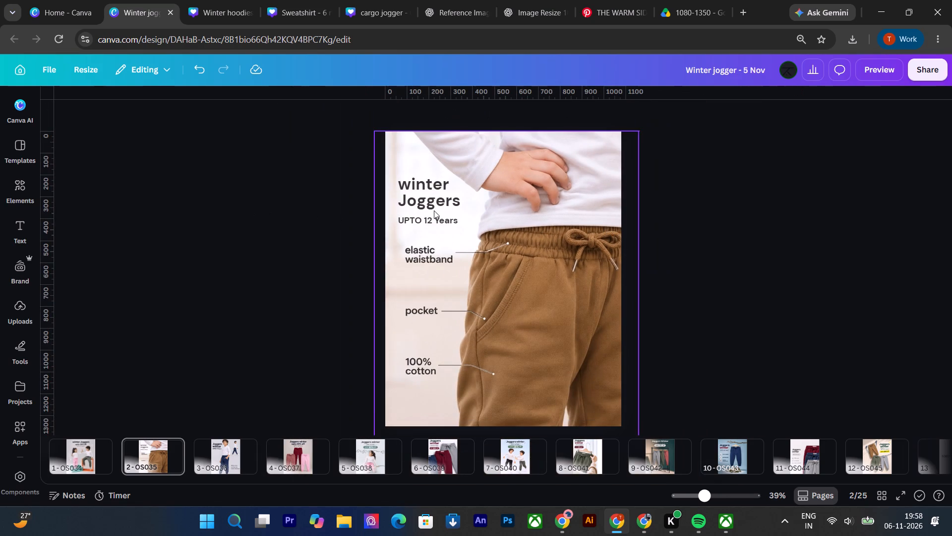
click(354, 213)
click(427, 224)
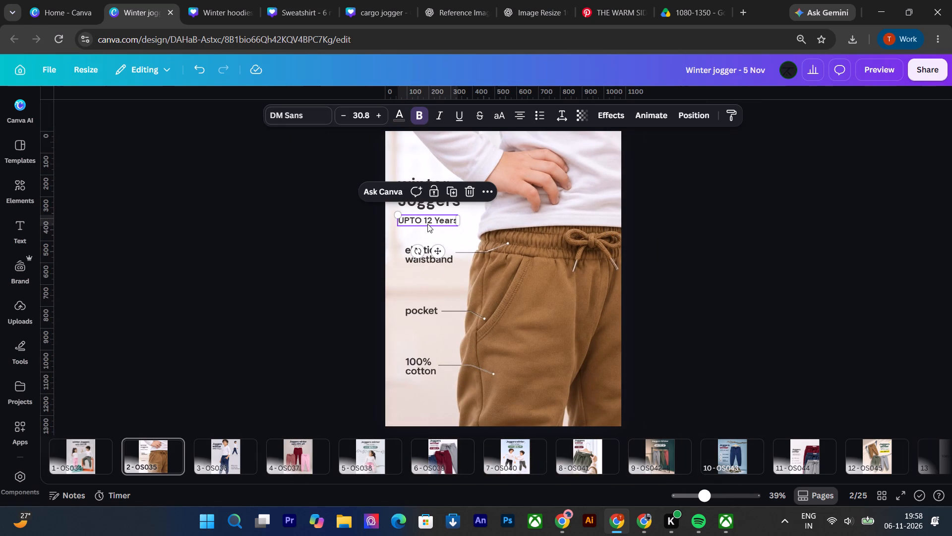
key(Up)
key(Up)
key(Up)
key(Up)
key(Up)
key(Up)
key(Up)
key(Up)
key(Up)
key(Up)
key(Up)
key(Up)
key(Up)
key(Up)
key(Up)
key(Up)
key(Up)
key(Up)
key(Up)
key(Down)
key(Down)
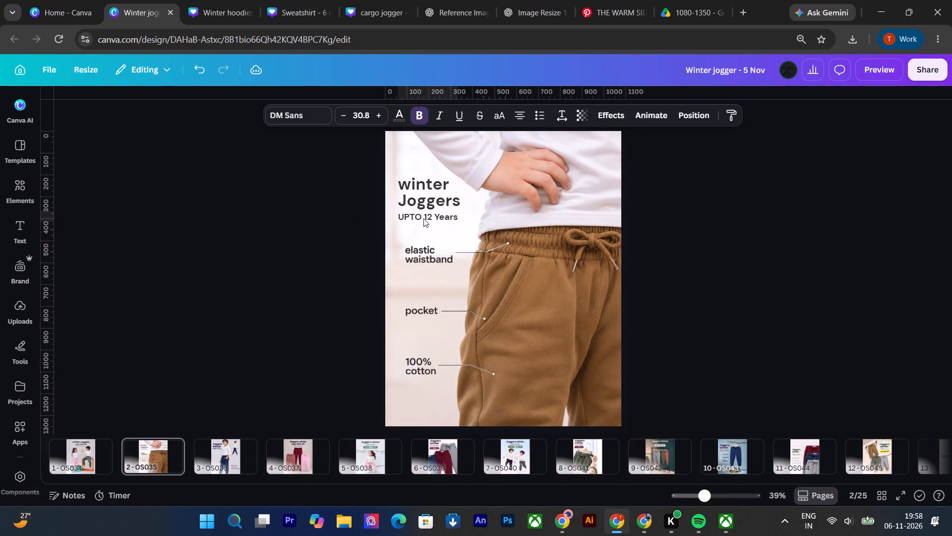
Nudge the "winter" text down slightly to bring it closer to "Joggers".
click(417, 179)
key(Down)
key(Down)
key(Down)
key(Down)
key(Down)
key(Down)
key(Down)
key(Down)
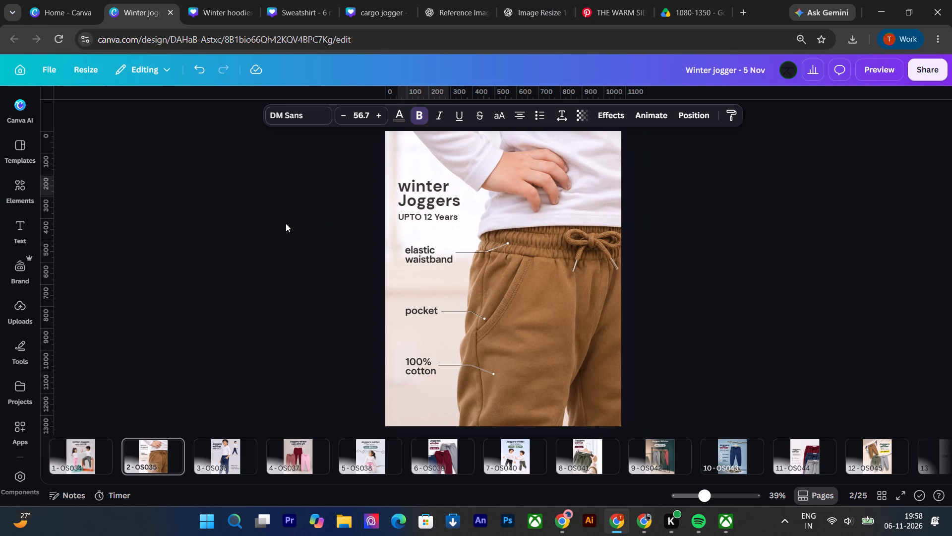
Nudge "UPTO 12 Years" down slightly to add a little space beneath "Joggers".
click(402, 217)
key(Down)
key(Down)
key(Down)
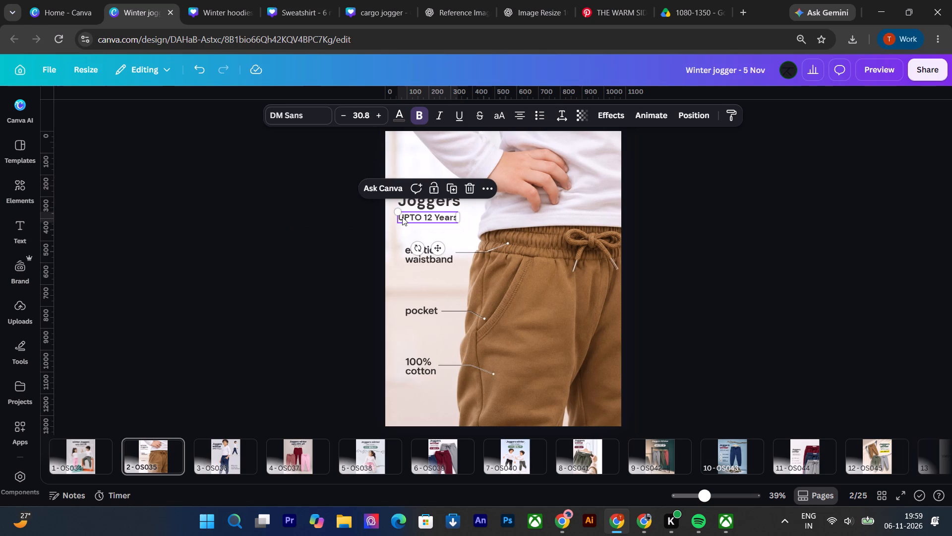
click(301, 272)
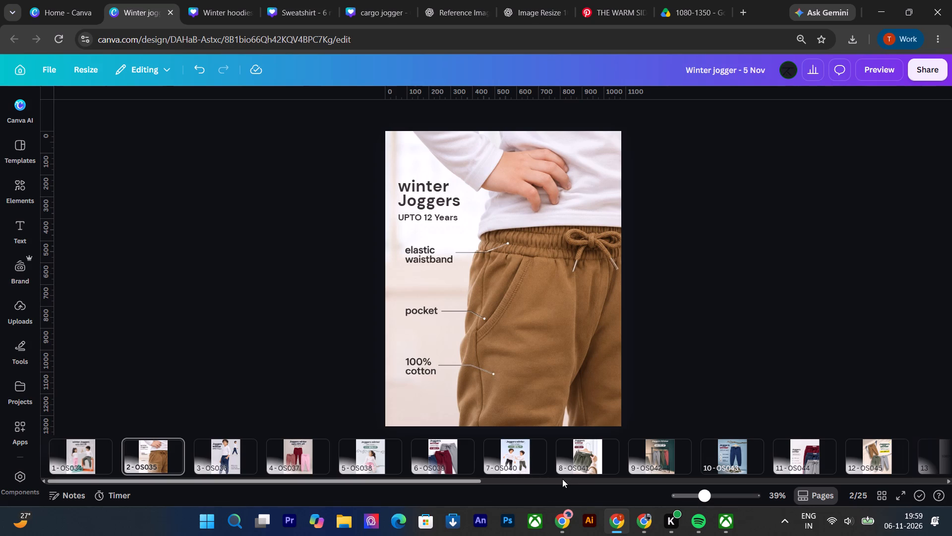
On page 15, the tall OS035 version, use Grab Text to turn the "Joggers winter UPTO 12 Years" headline into editable text.
drag(401, 479, 576, 462)
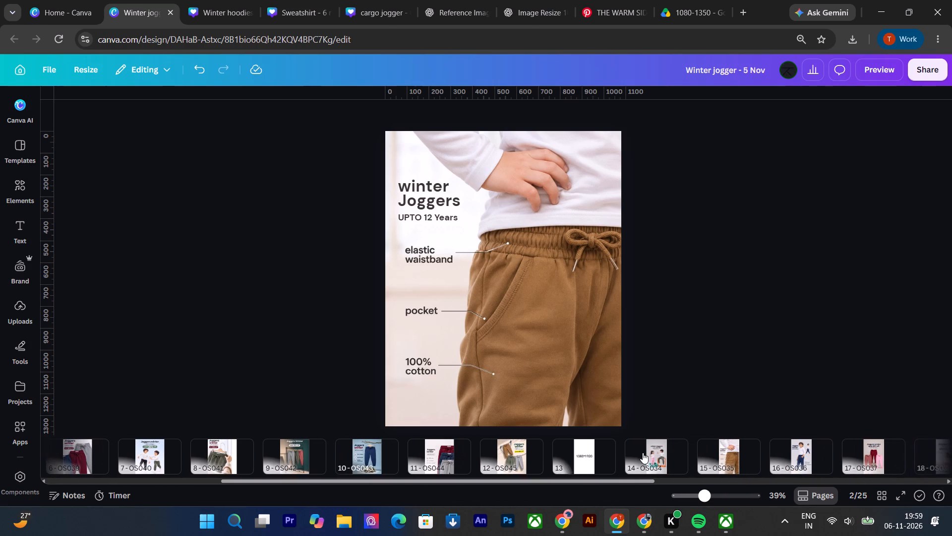
click(674, 442)
click(720, 441)
click(445, 211)
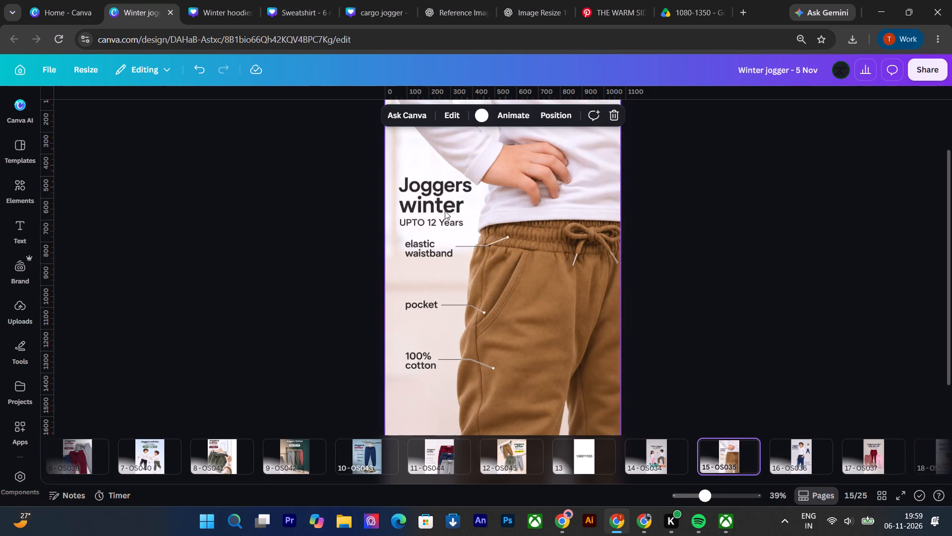
click(282, 117)
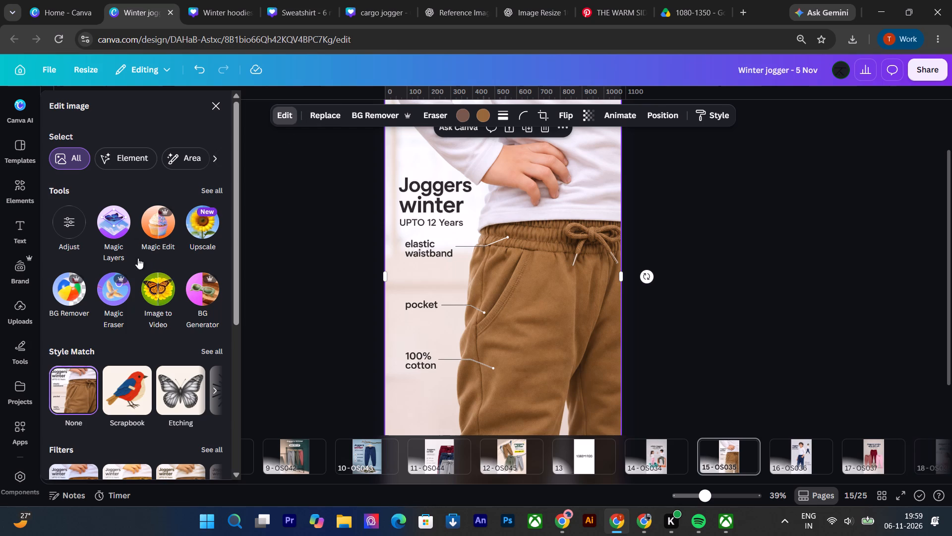
click(207, 195)
scroll(130, 336, down, 4)
click(164, 392)
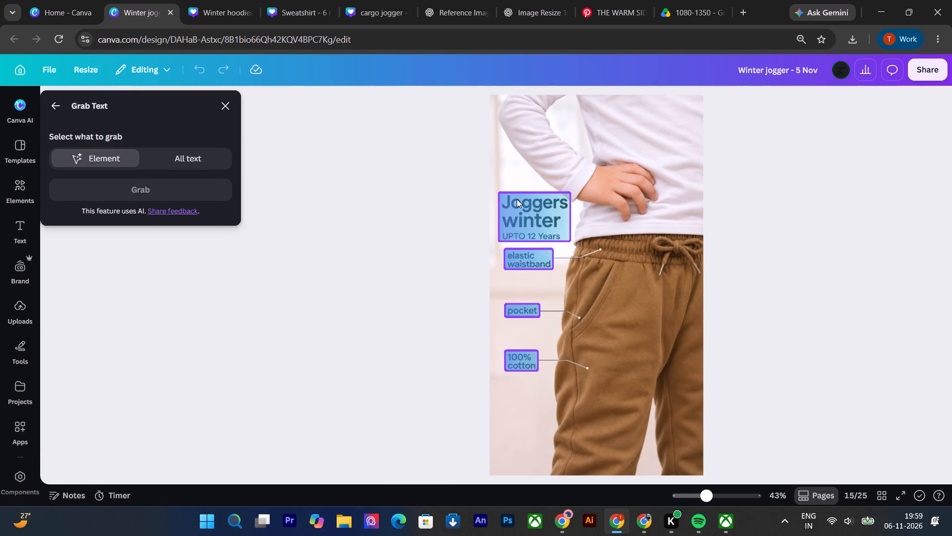
click(517, 199)
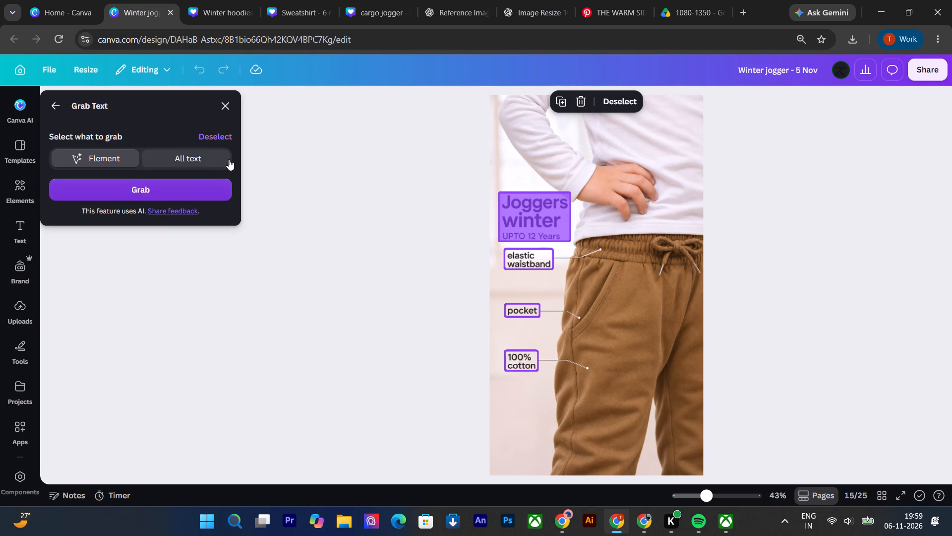
click(179, 191)
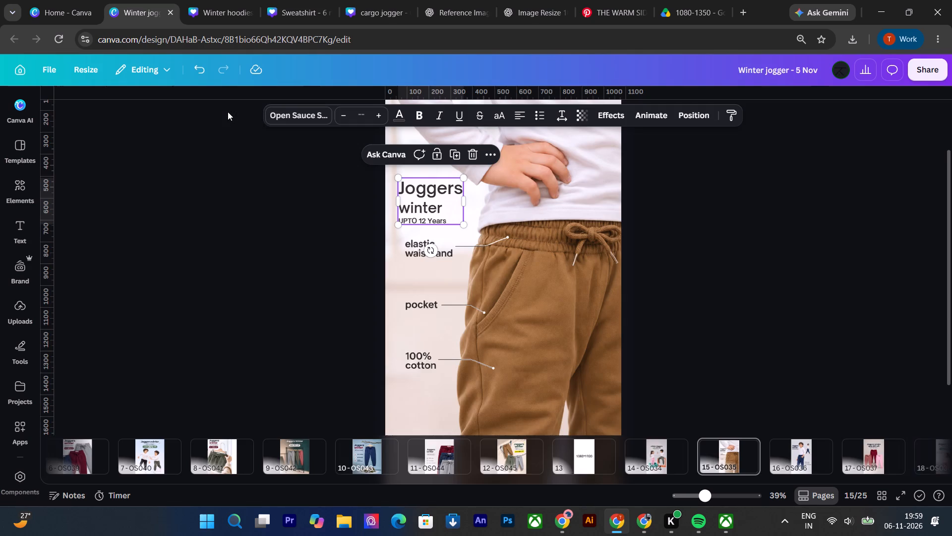
click(225, 222)
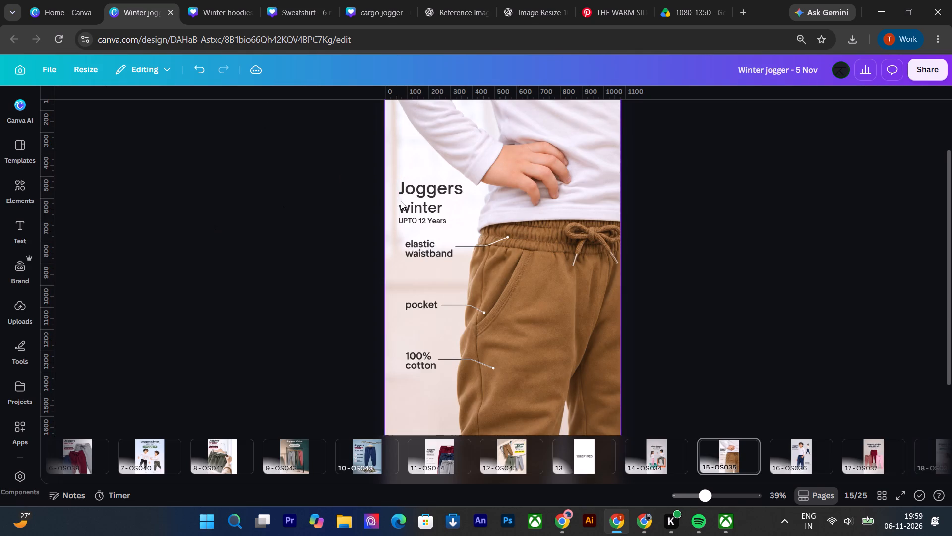
Set the grabbed headline's font to DM Sans.
click(401, 201)
click(290, 111)
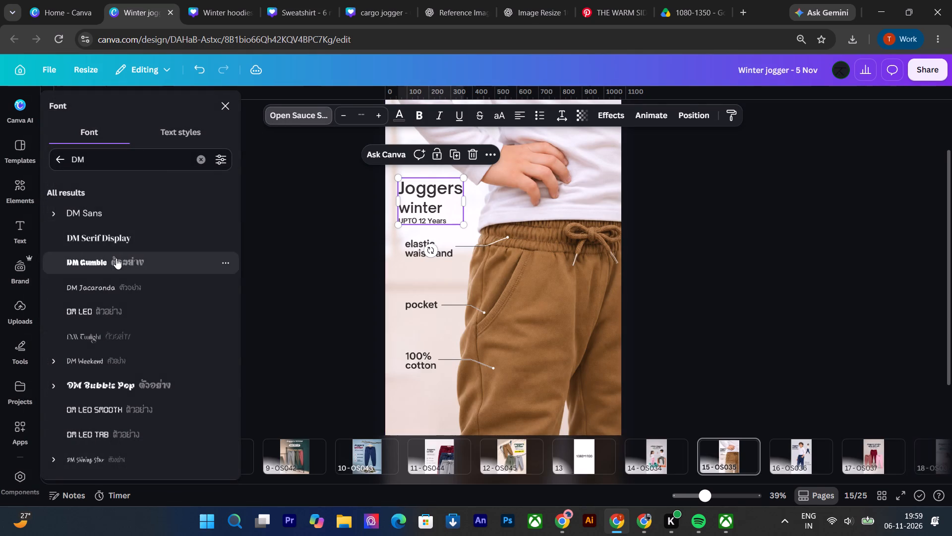
click(109, 210)
click(349, 212)
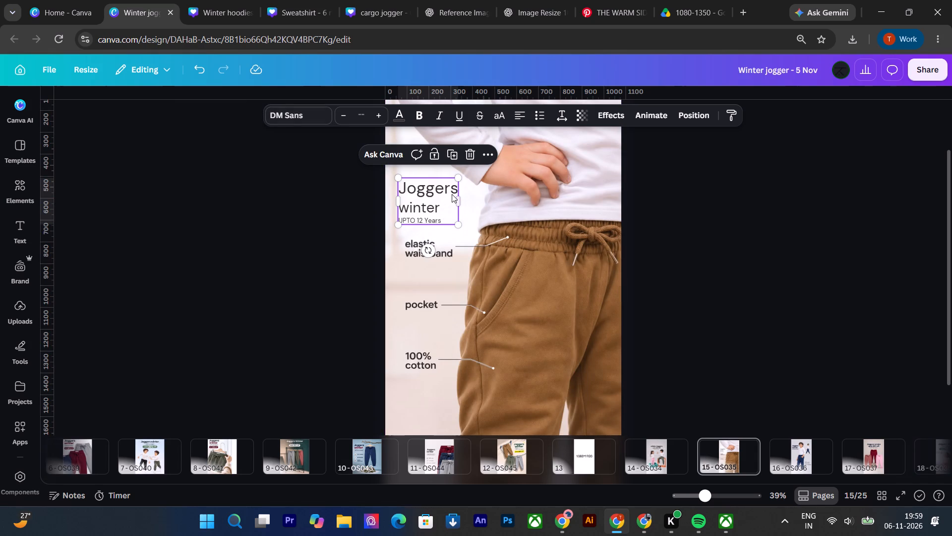
Cut the "winter" line out of the headline and paste it as a separate text element.
double_click(432, 208)
click(442, 204)
drag(442, 204, 377, 206)
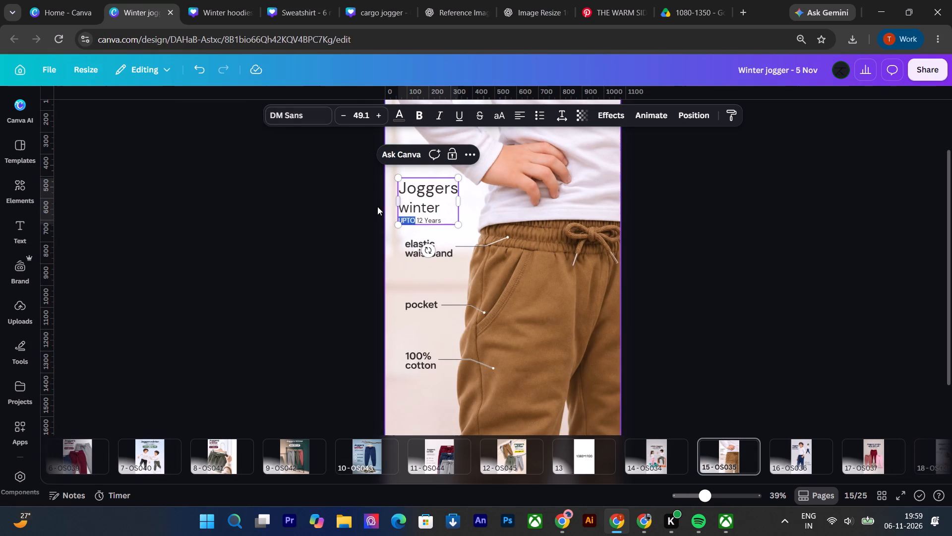
drag(377, 206, 402, 206)
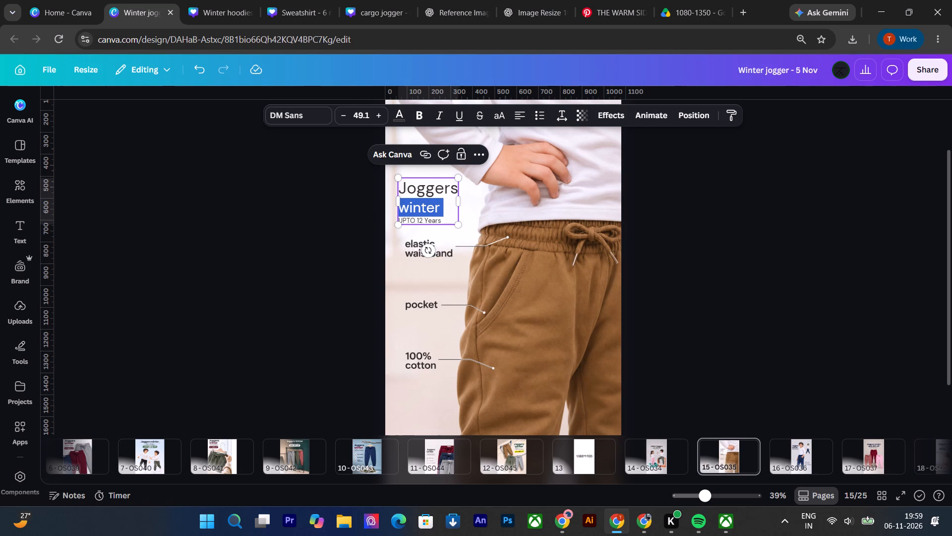
key(ctrl+x)
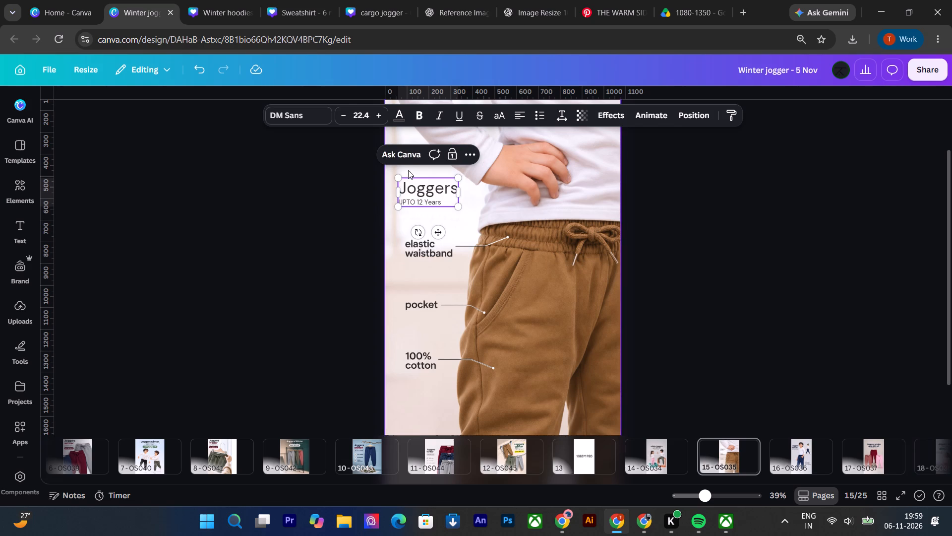
click(331, 204)
key(ctrl+v)
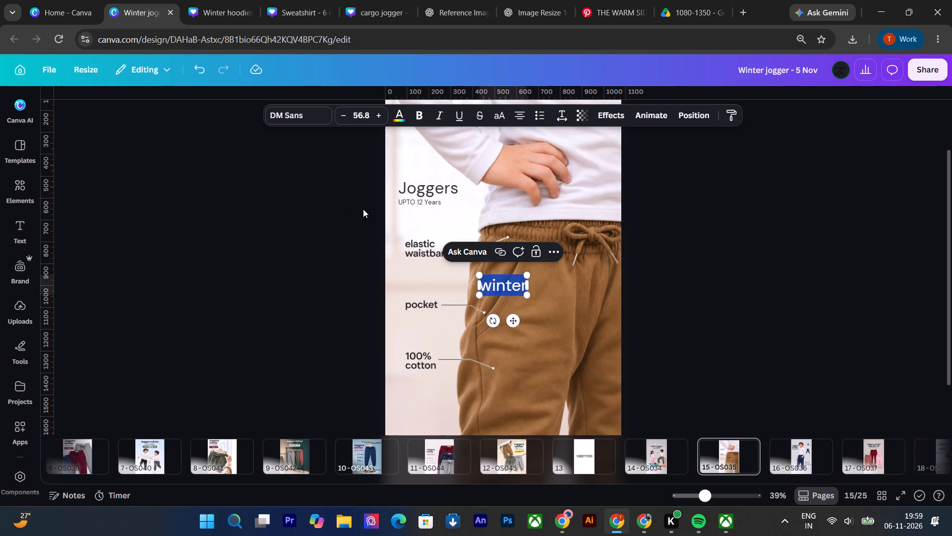
ctrl+click(346, 224)
Place the separate "winter" text directly above "Joggers", lined up with the headline's left edge.
click(492, 284)
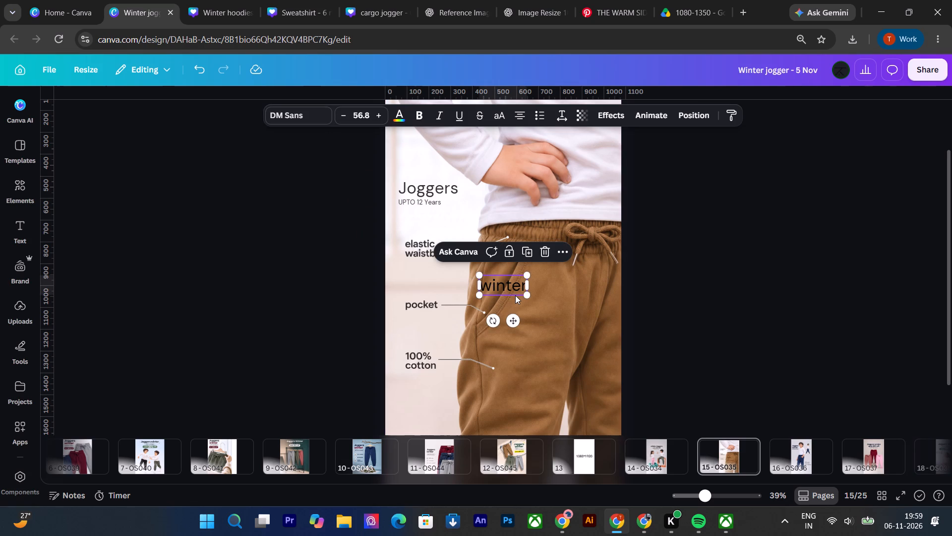
shift+click(515, 295)
shift+drag(508, 289, 438, 194)
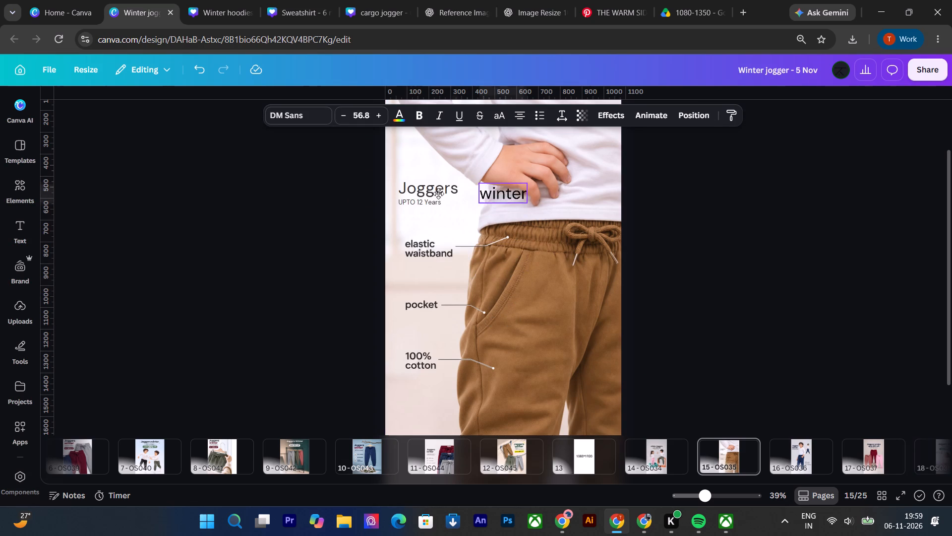
shift+drag(438, 194, 428, 174)
Select "winter" together with the "Joggers" text block, enlarge both slightly and move them down a little.
ctrl+scroll(430, 180, up, 3)
shift+click(334, 190)
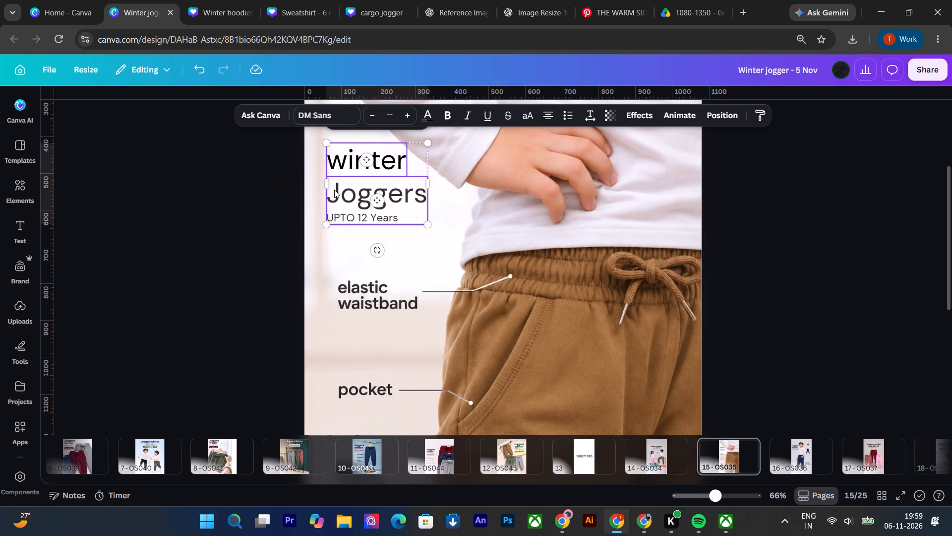
drag(431, 226, 437, 230)
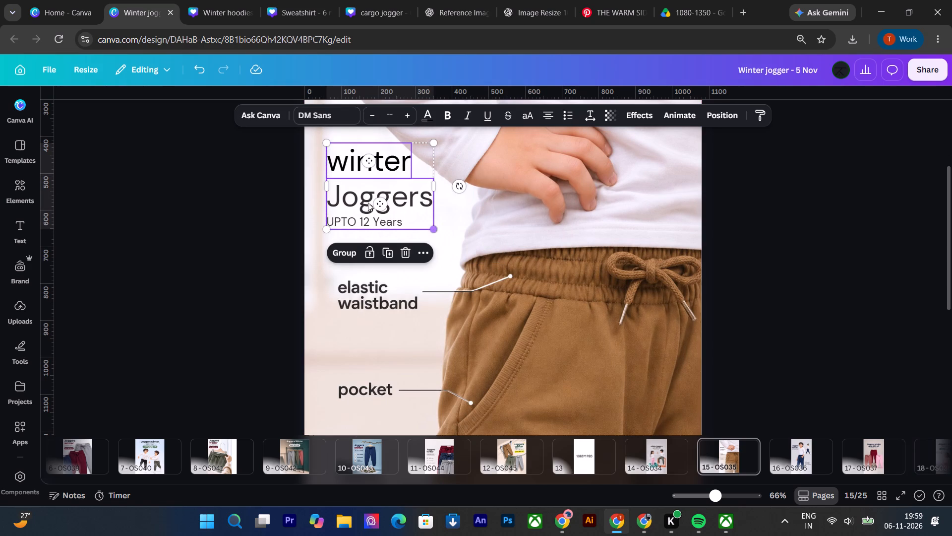
drag(364, 201, 367, 215)
click(202, 229)
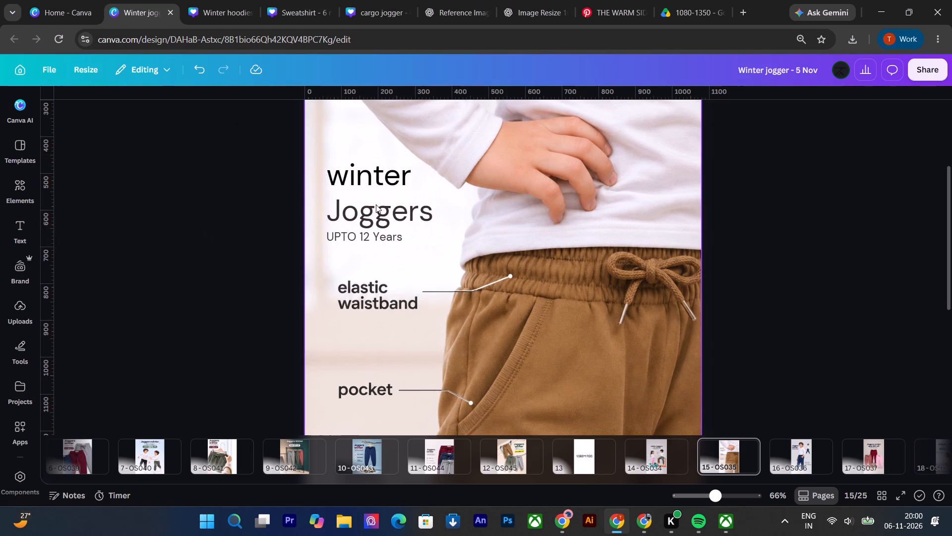
Nudge the "Joggers / UPTO 12 Years" text block up so that it sits closer beneath "winter".
click(376, 204)
key(Up)
key(Up)
key(Up)
key(Up)
key(Up)
key(Up)
key(Up)
key(Up)
key(Up)
key(Up)
key(Up)
key(Up)
key(Up)
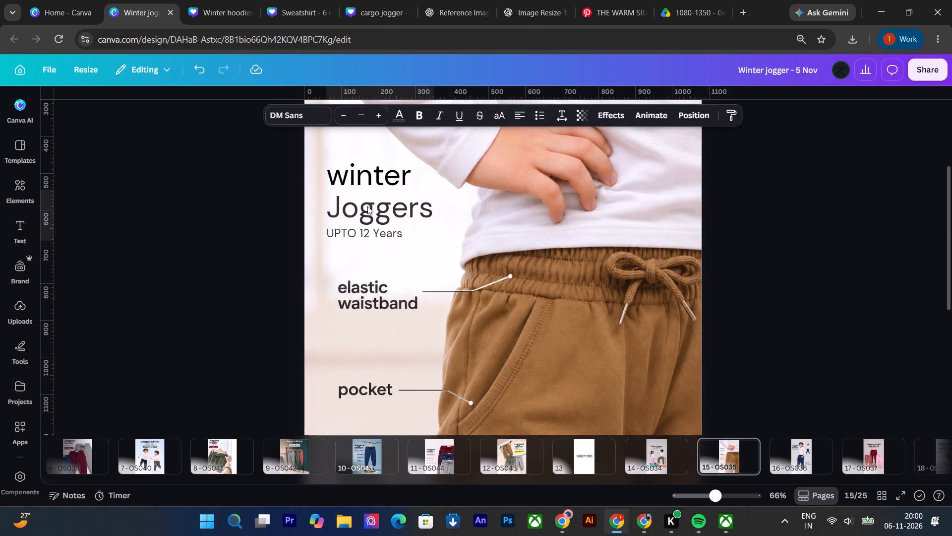
key(Up)
key(Up)
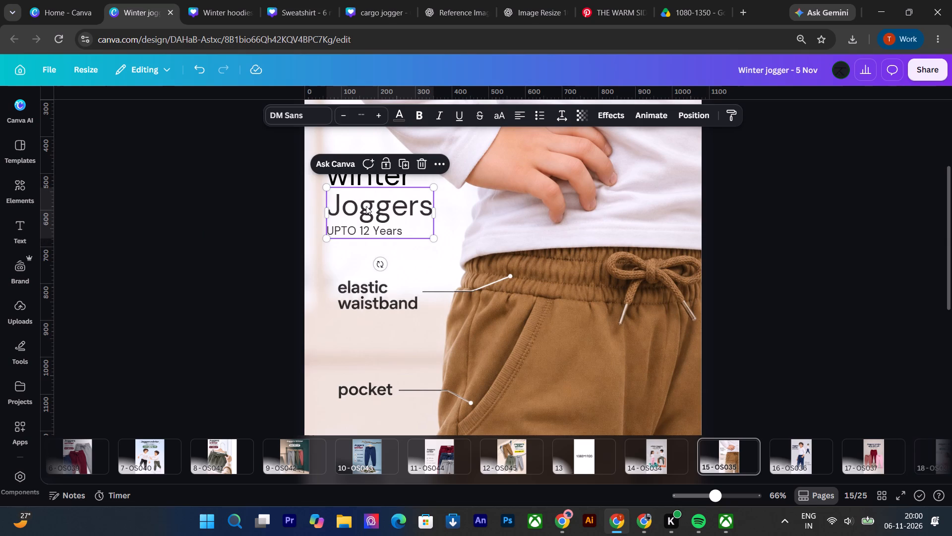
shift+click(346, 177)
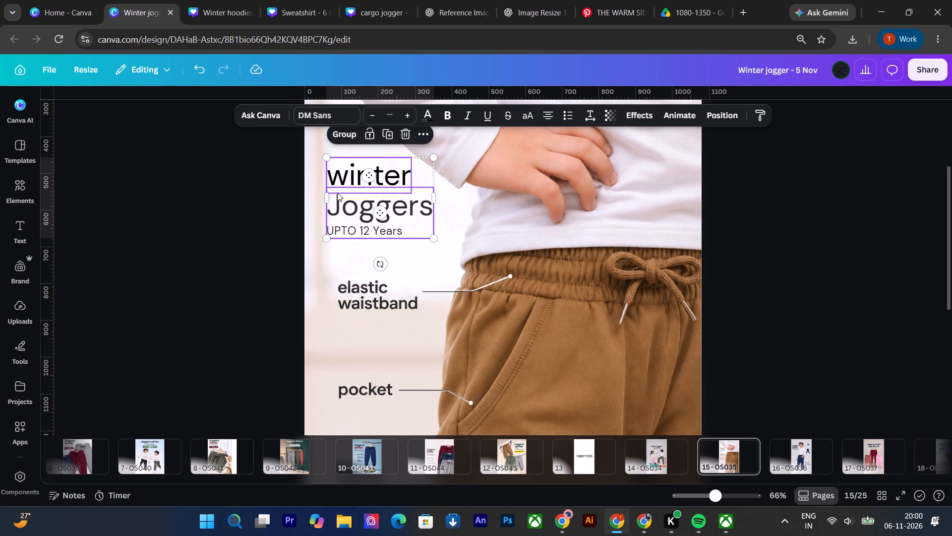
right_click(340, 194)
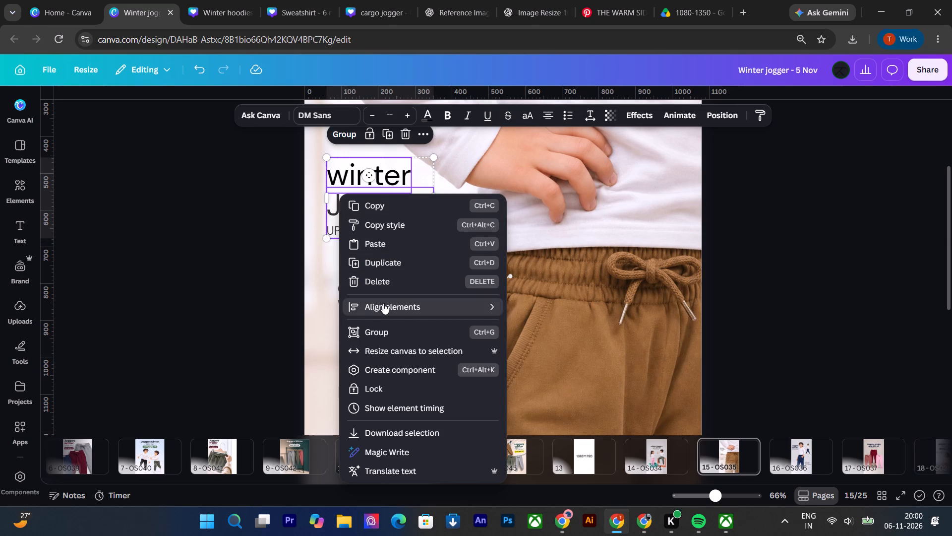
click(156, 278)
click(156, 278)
Make "winter" and the "Joggers / UPTO 12 Years" text block bold.
click(395, 207)
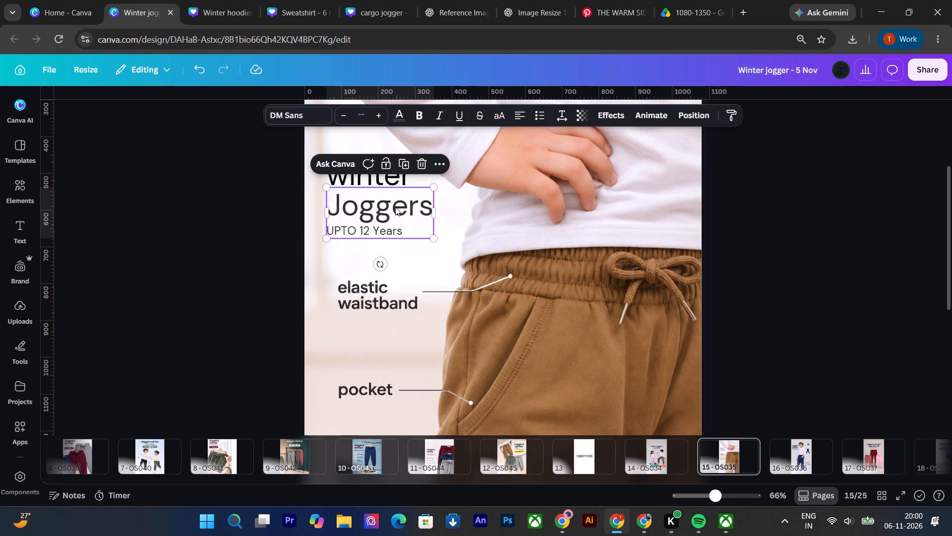
shift+click(371, 184)
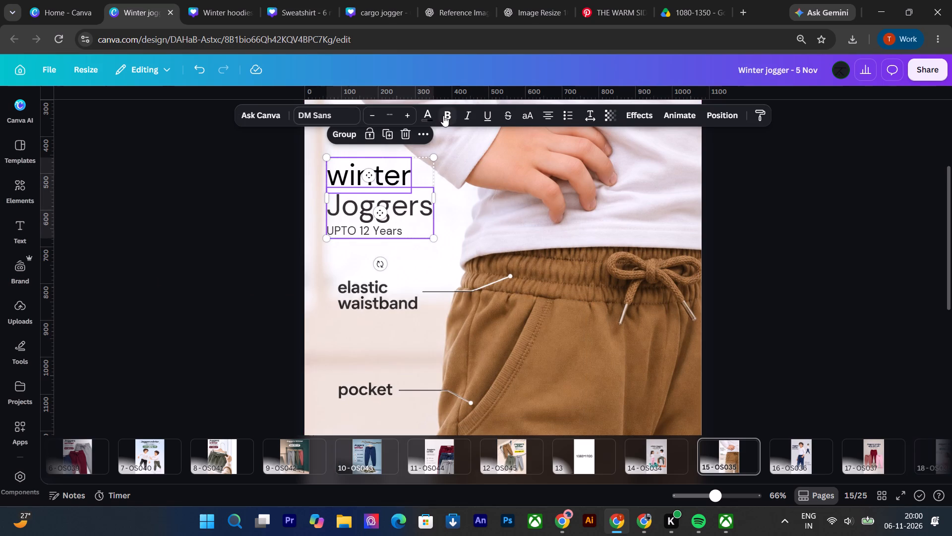
click(446, 116)
click(247, 221)
Review the whole tall OS035 layout, page 2's OS035 headline and the OS036 design on page 3.
ctrl+scroll(250, 224, down, 4)
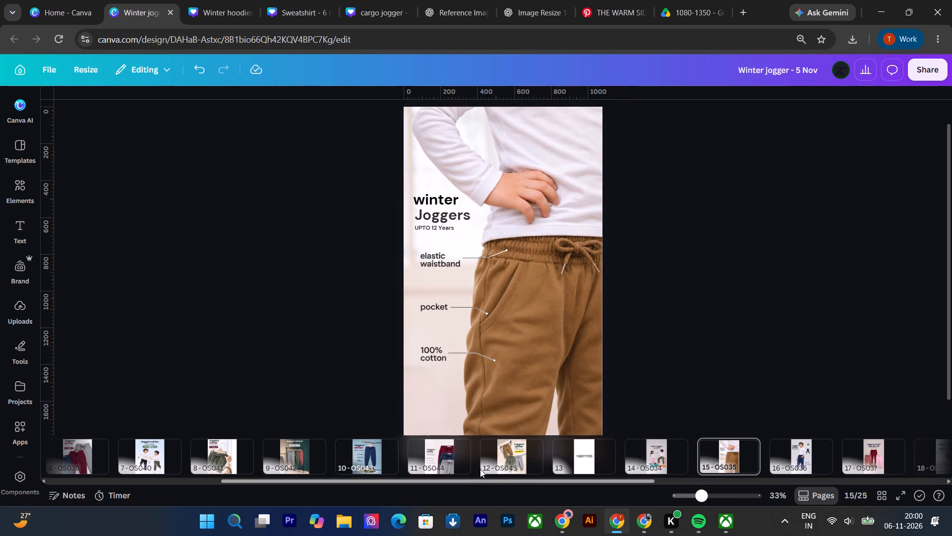
drag(488, 483, 208, 512)
click(154, 440)
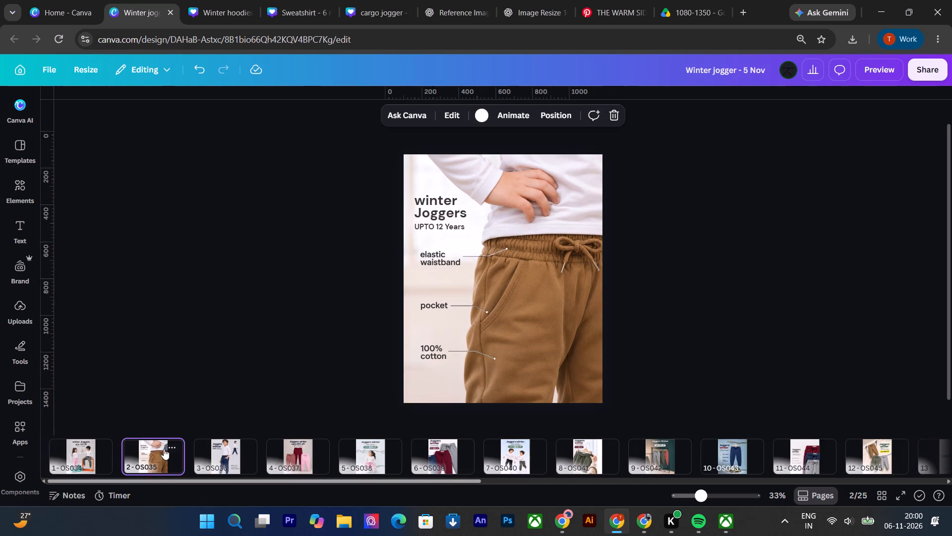
click(231, 458)
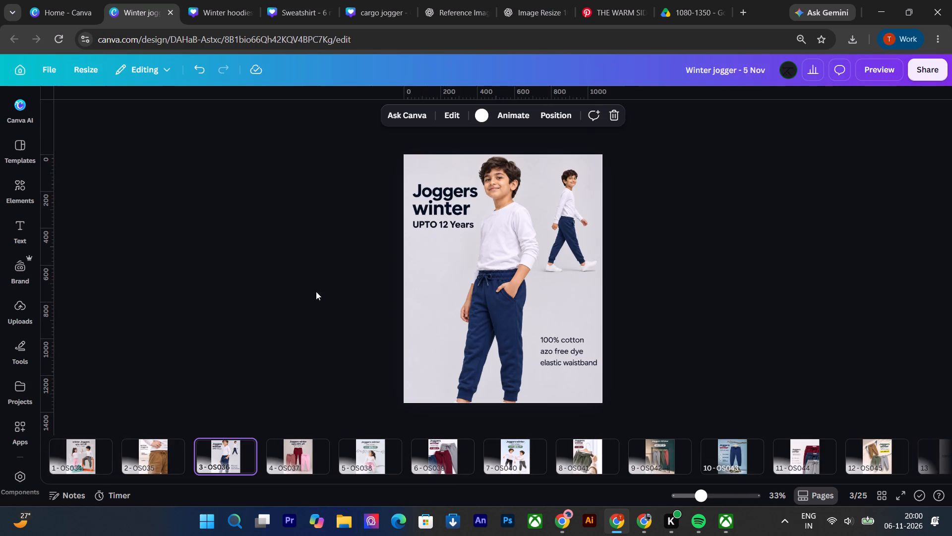
click(153, 451)
click(431, 225)
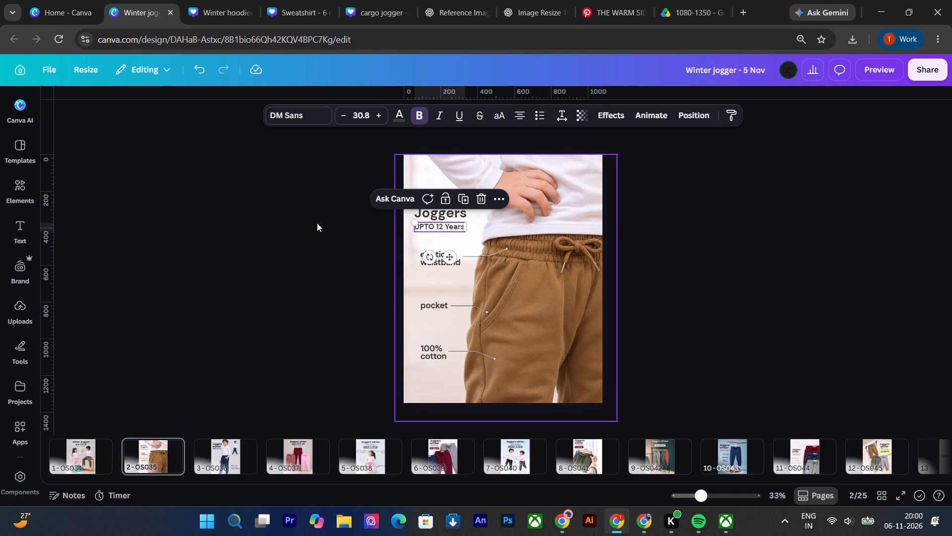
click(317, 223)
On page 3 (OS036), use Grab Text to extract the "Joggers winter UPTO 12 Years" headline as editable text.
click(234, 461)
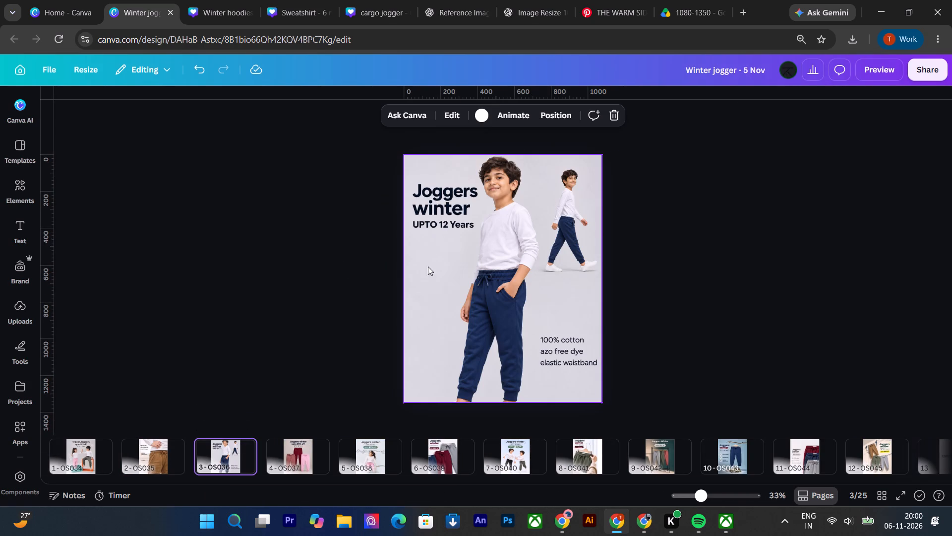
click(442, 196)
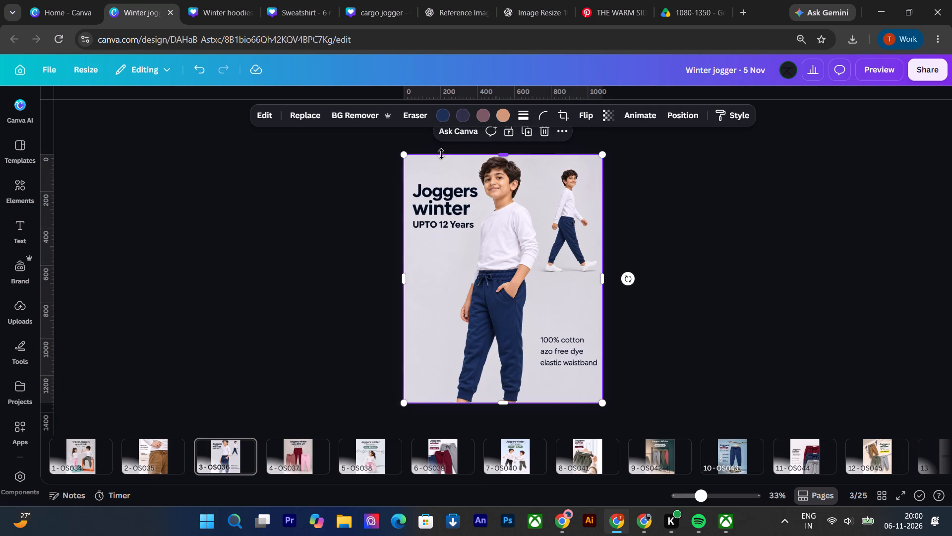
click(268, 115)
click(211, 187)
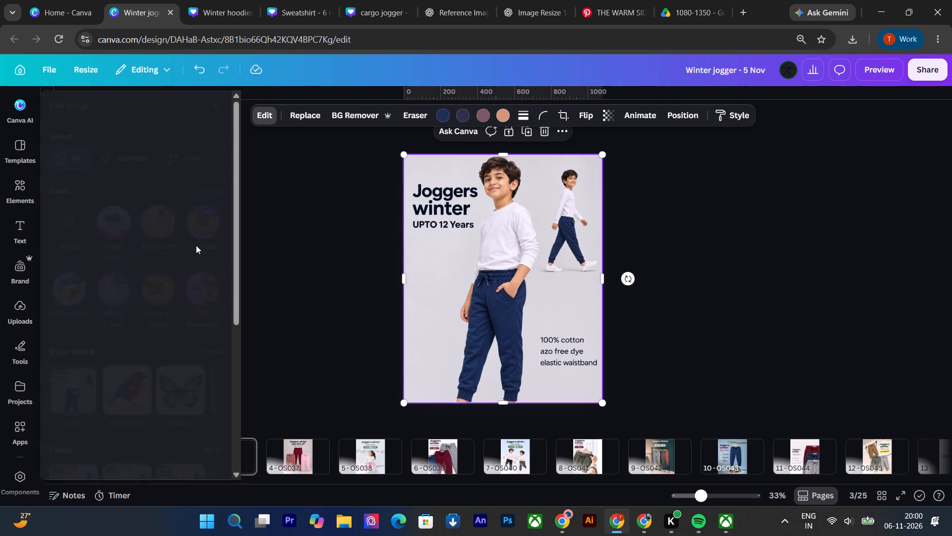
click(168, 398)
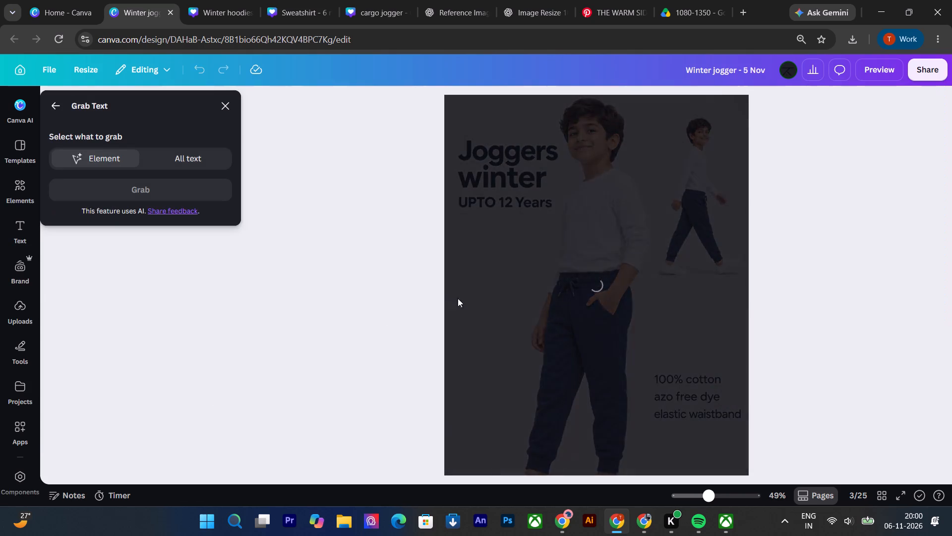
click(488, 182)
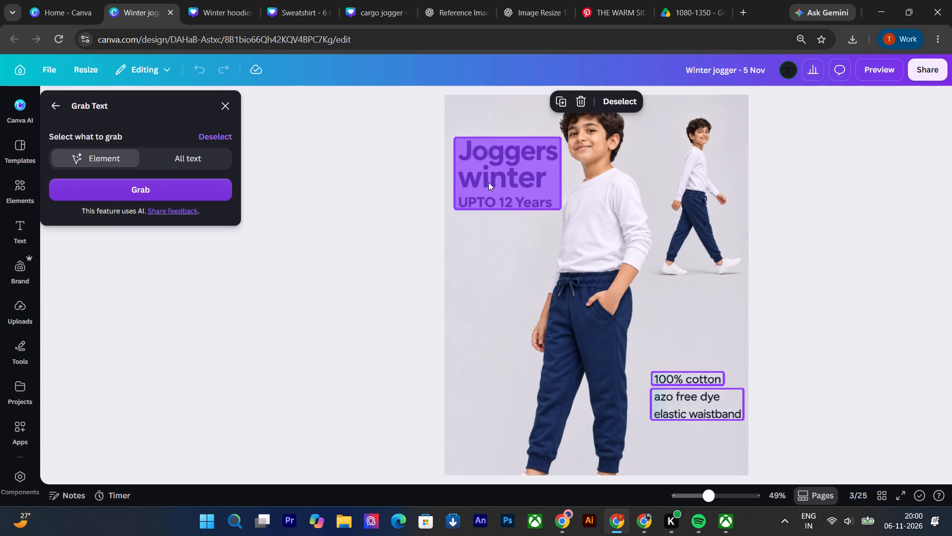
click(176, 194)
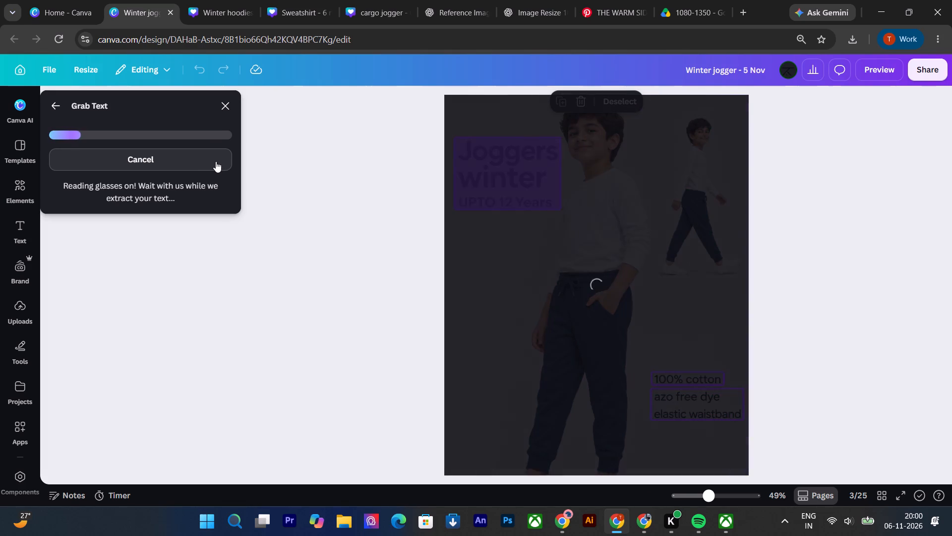
Set the extracted headline's font to DM Sans and make it bold.
click(301, 122)
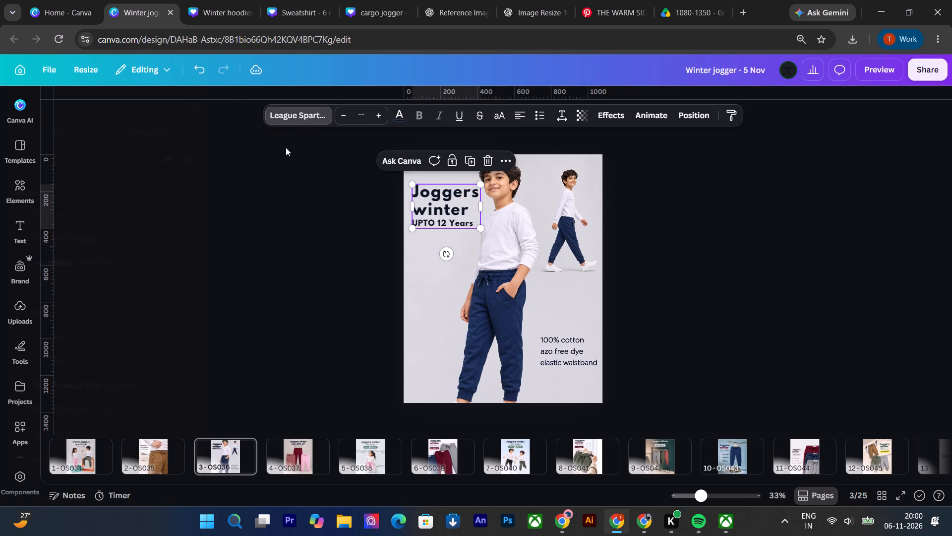
click(106, 204)
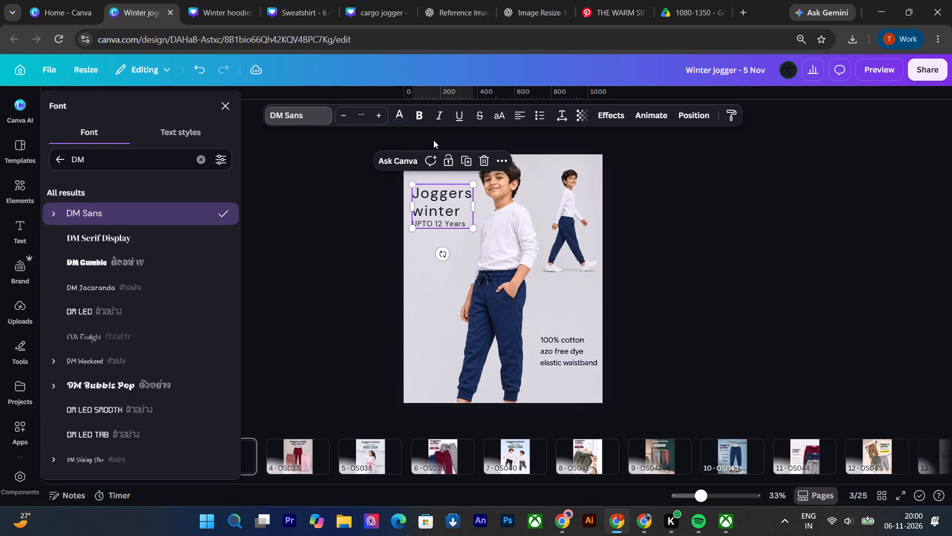
click(424, 115)
click(331, 194)
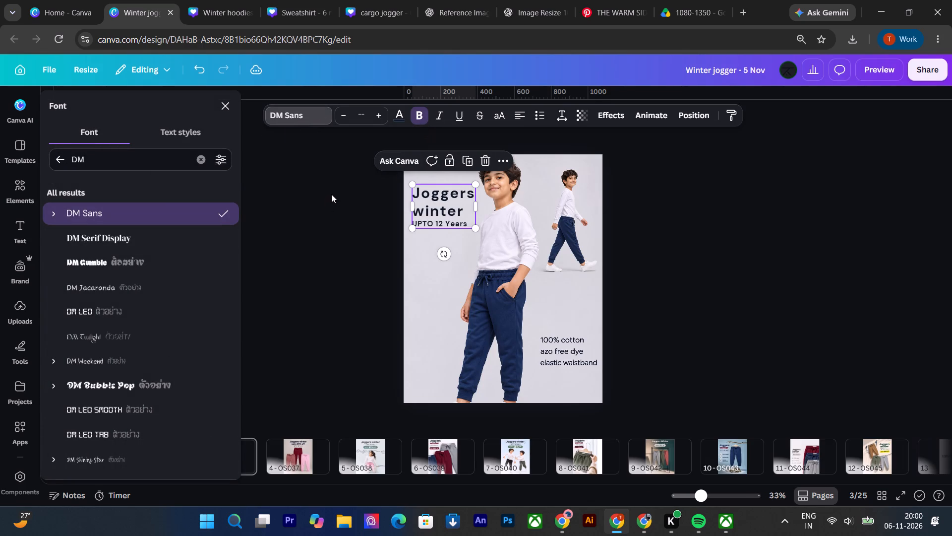
Cut "winter" out of the headline, move the remaining block down slightly, and paste "winter" as separate text above "Joggers".
click(450, 206)
click(465, 200)
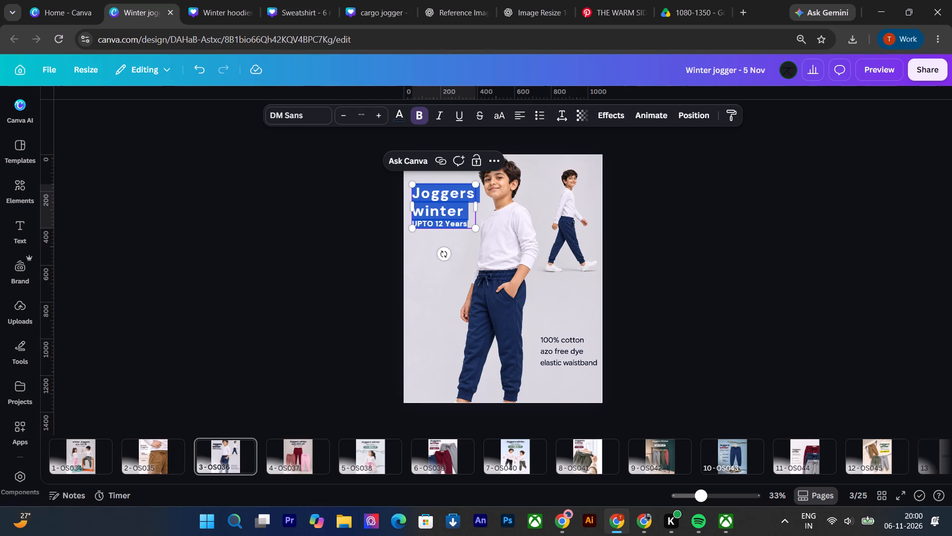
click(464, 211)
drag(464, 211, 420, 214)
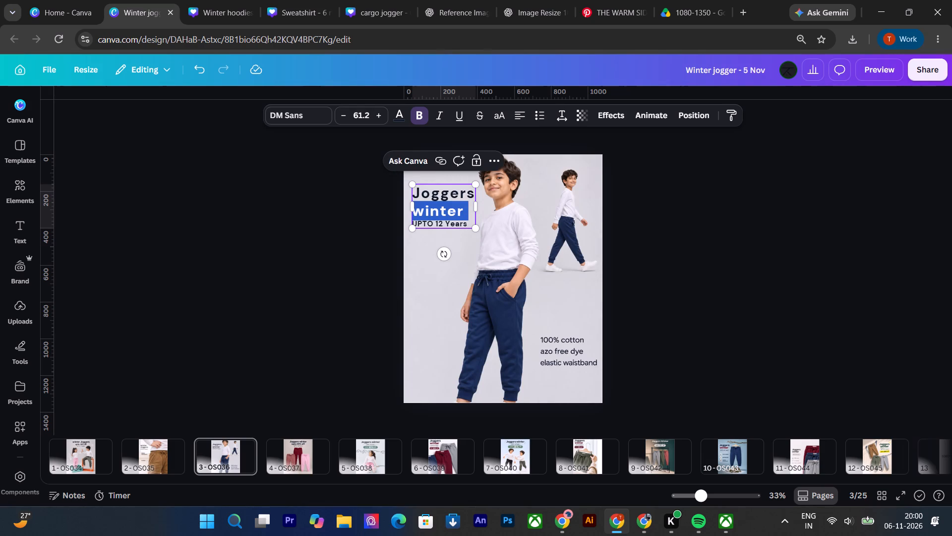
key(ctrl+x)
click(357, 202)
drag(432, 197, 434, 211)
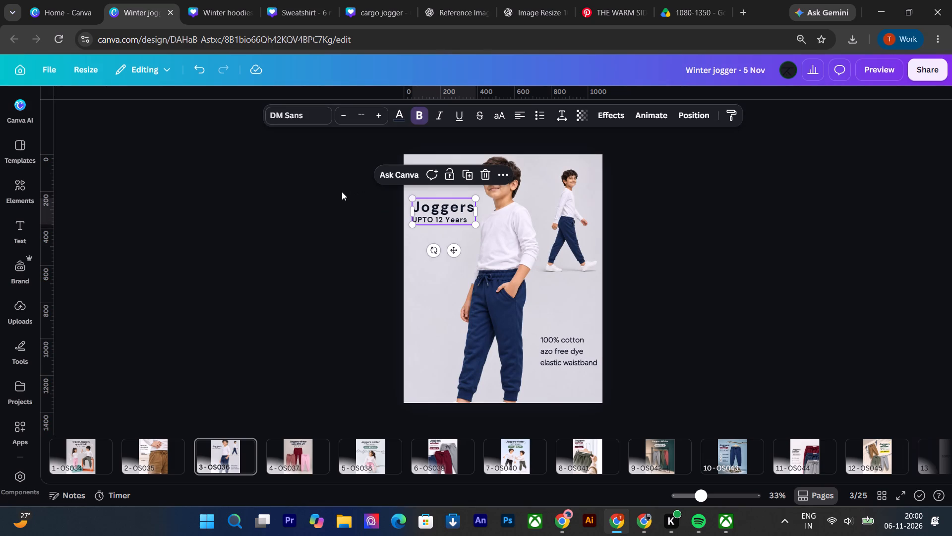
click(320, 202)
key(ctrl+v)
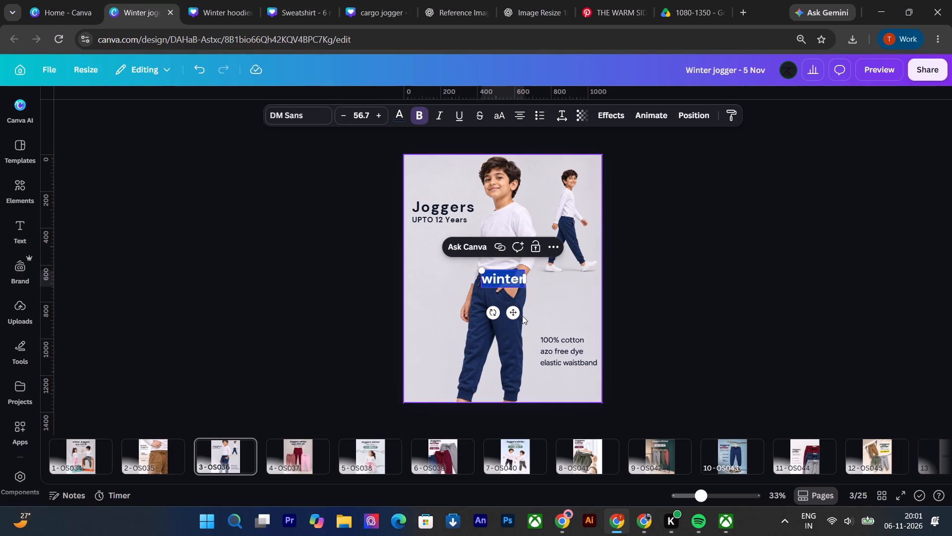
drag(512, 313, 445, 221)
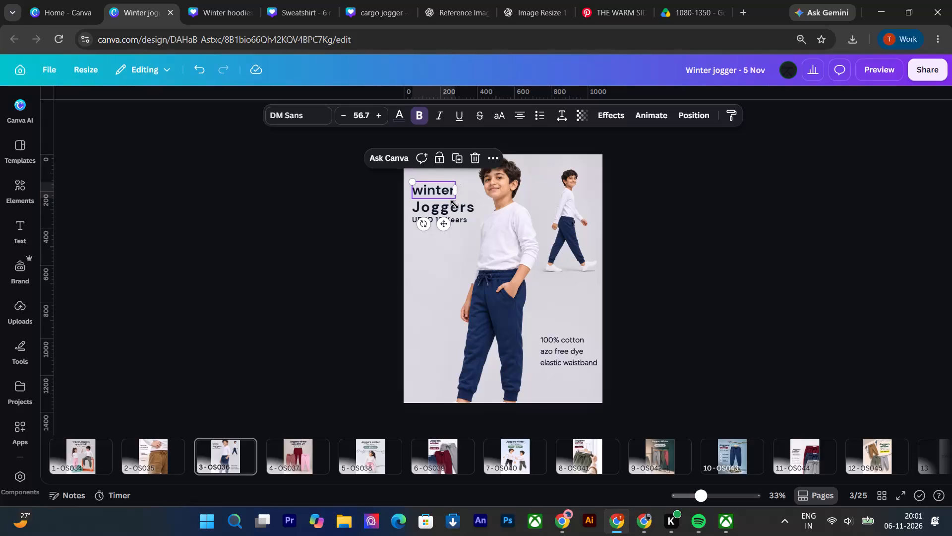
Check the font size of "Joggers" and resize "winter" to 61.3 to roughly match it.
click(456, 209)
click(456, 209)
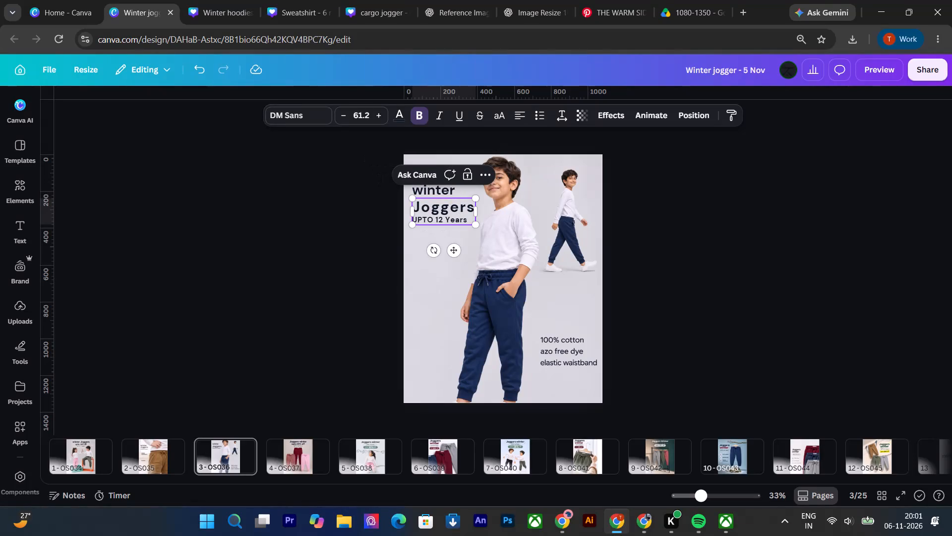
click(293, 235)
click(433, 193)
drag(459, 177, 471, 176)
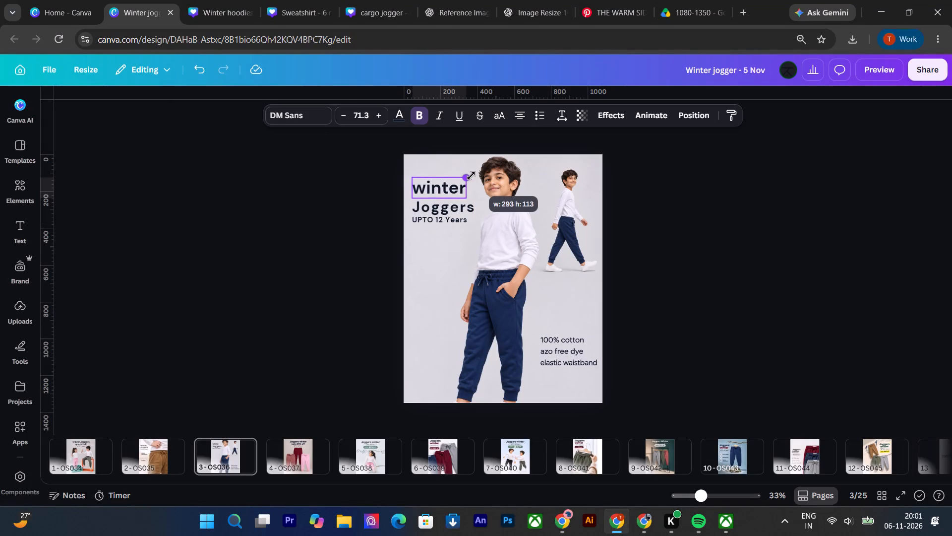
drag(471, 176, 463, 176)
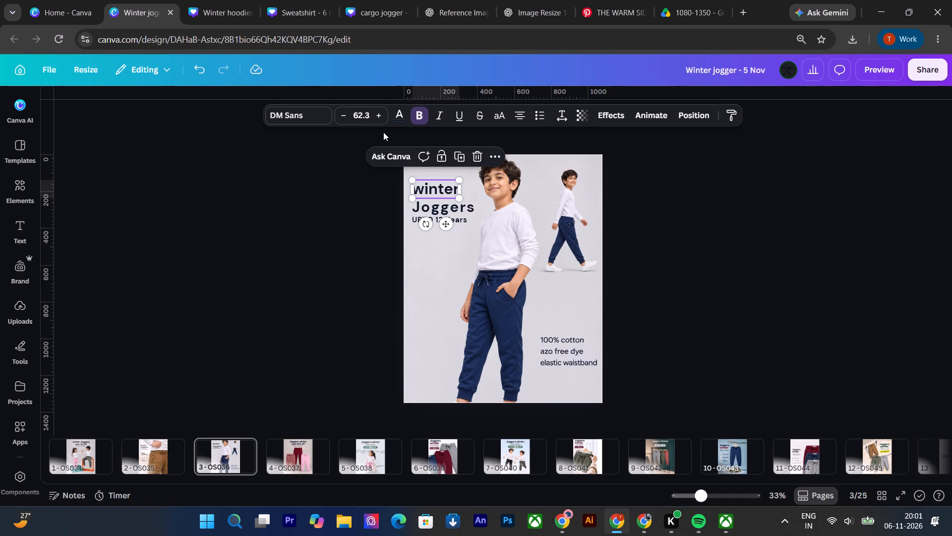
click(337, 116)
click(313, 209)
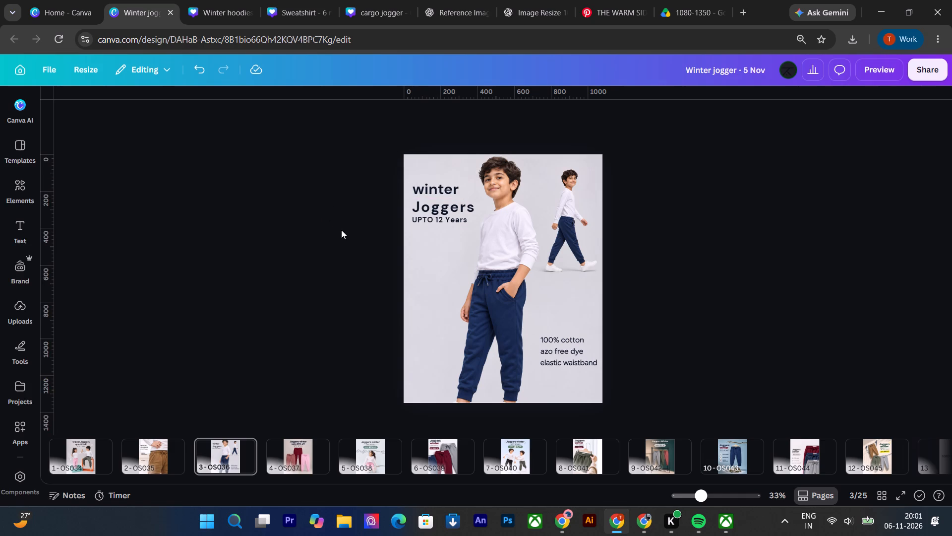
Nudge "winter" down in small increments so that it sits closer above "Joggers".
ctrl+scroll(341, 230, up, 3)
click(381, 140)
key(Down)
key(Down)
key(Down)
key(Down)
key(Down)
key(Down)
key(Down)
key(Down)
key(Down)
key(Down)
key(Down)
key(Down)
key(Down)
key(Down)
key(Down)
key(Down)
key(Down)
key(Down)
key(Down)
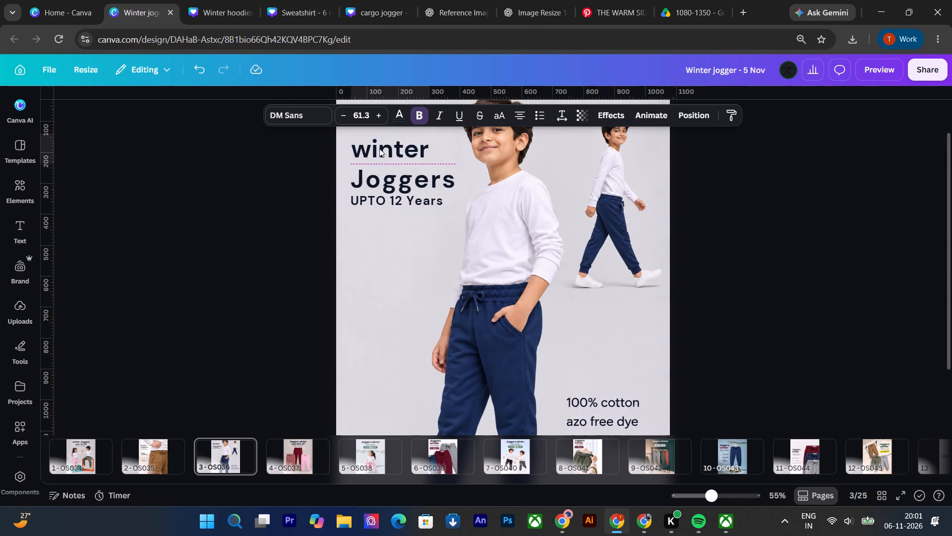
key(Down)
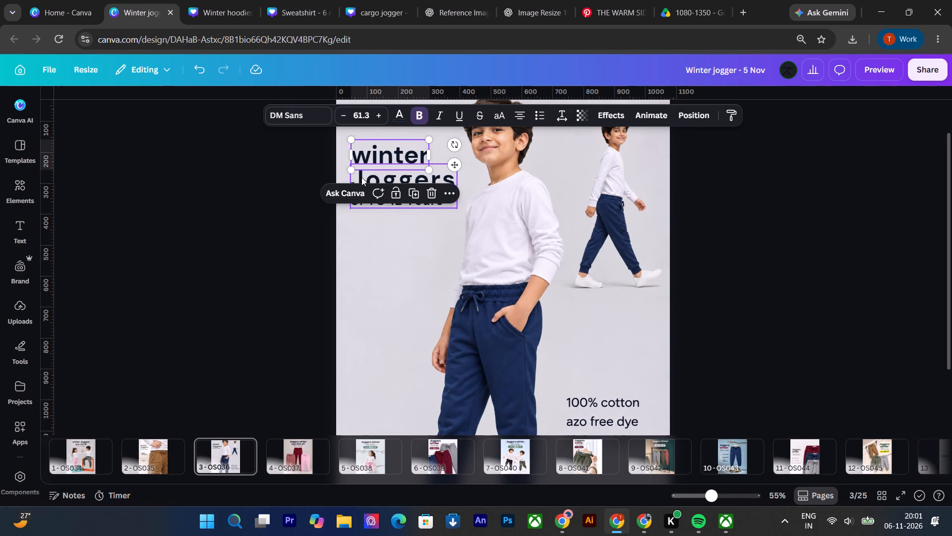
Enlarge "winter" slightly to a font size of 65.5.
drag(427, 140, 434, 140)
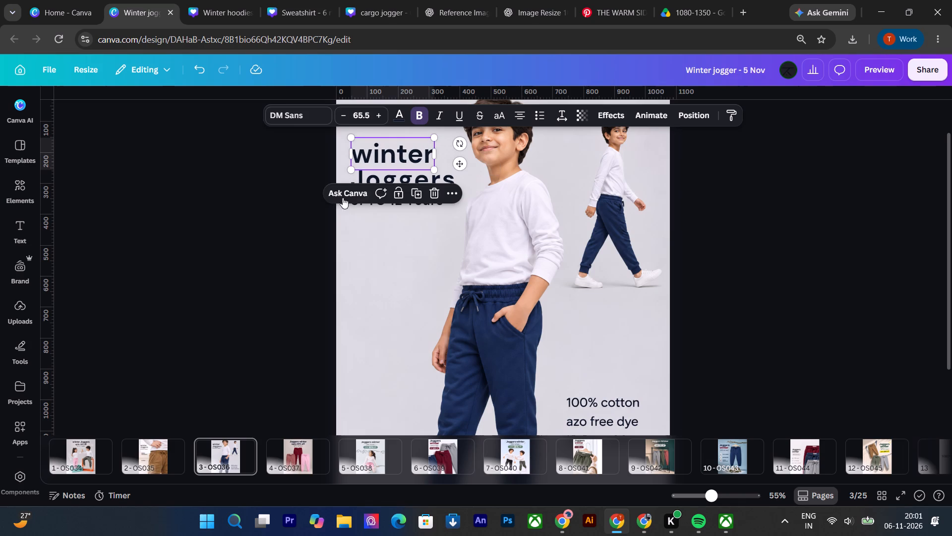
click(307, 202)
ctrl+scroll(390, 160, down, 2)
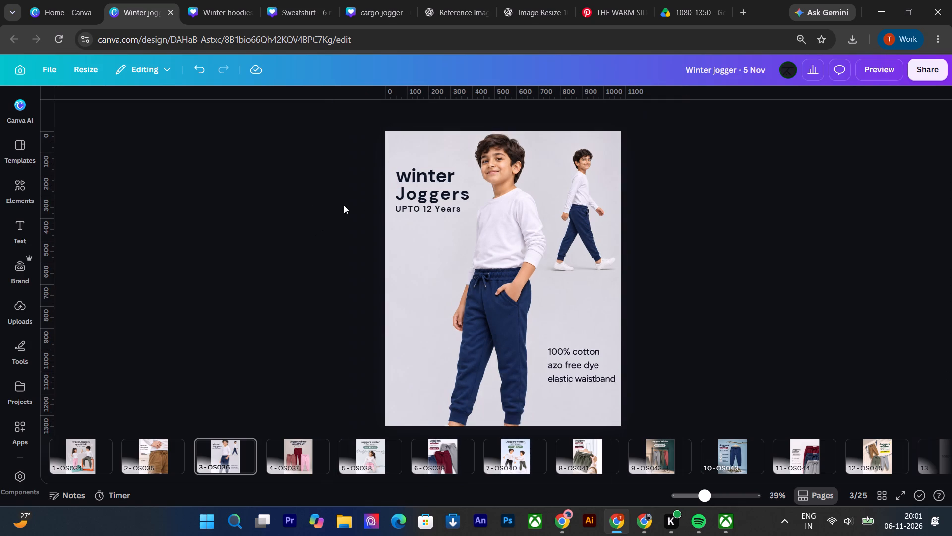
click(300, 233)
Left-align "winter" with the "Joggers / UPTO 12 Years" block and shift both slightly to the right.
click(431, 199)
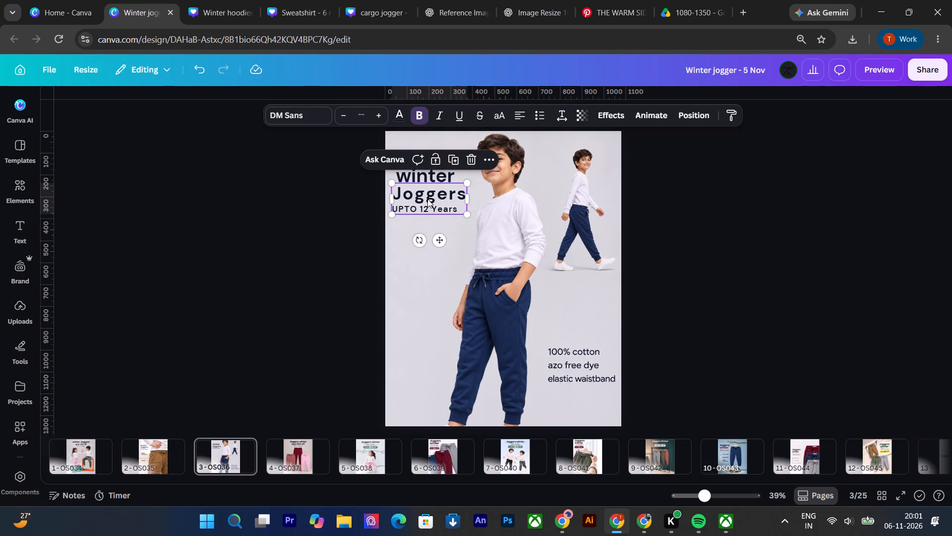
shift+click(410, 174)
right_click(410, 174)
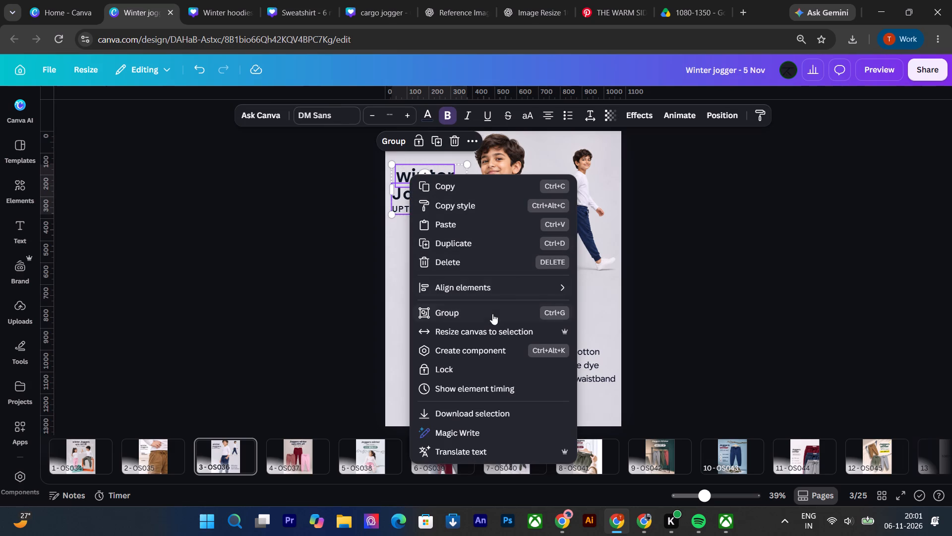
click(468, 284)
click(582, 286)
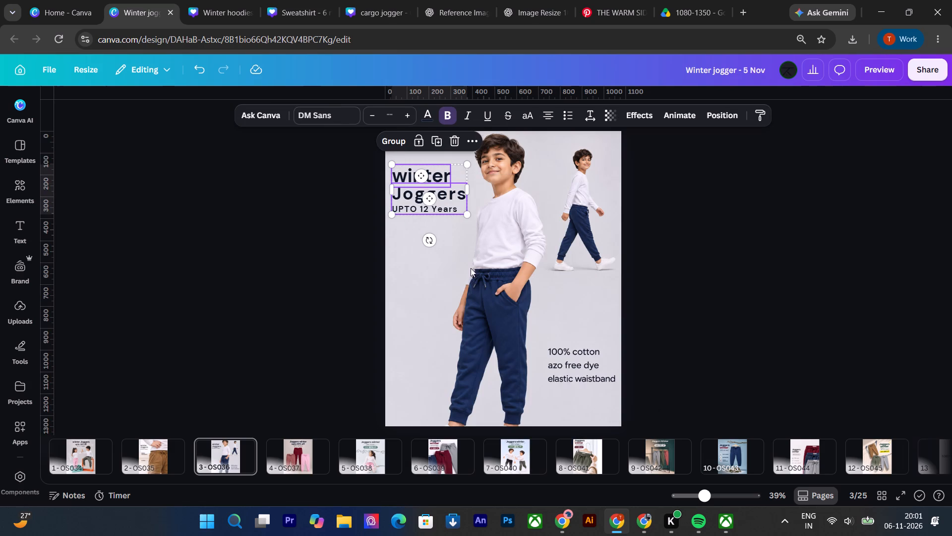
drag(407, 193, 409, 193)
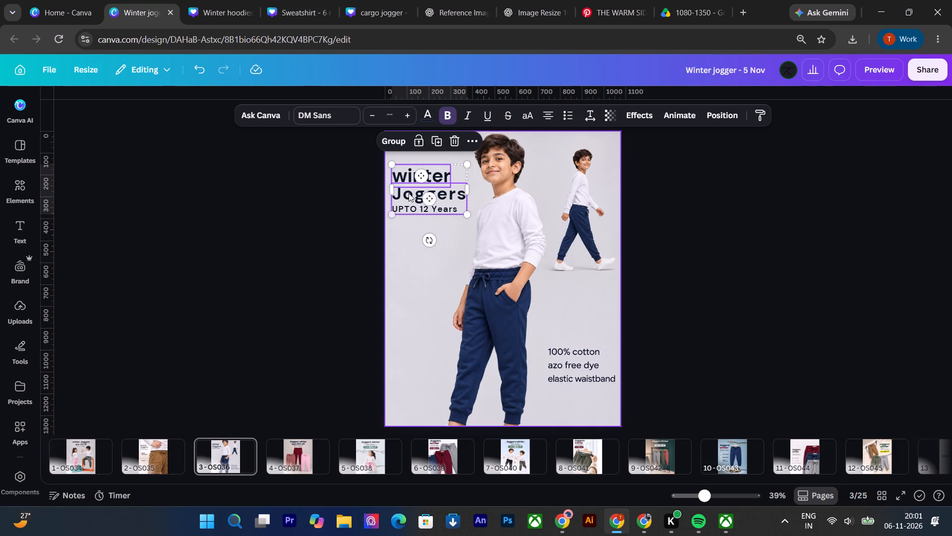
drag(409, 193, 413, 192)
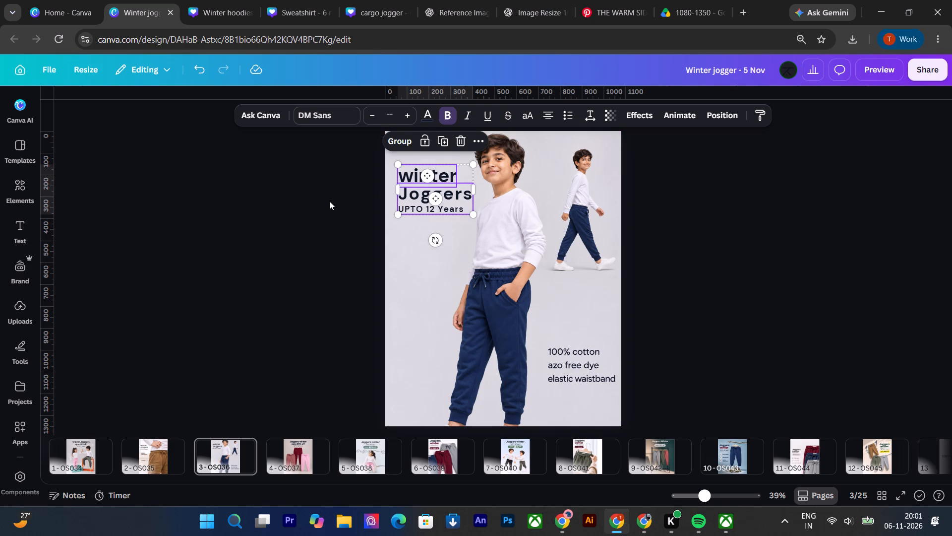
Copy "winter" and the "Joggers / UPTO 12 Years" block together.
key(ctrl+c)
click(329, 202)
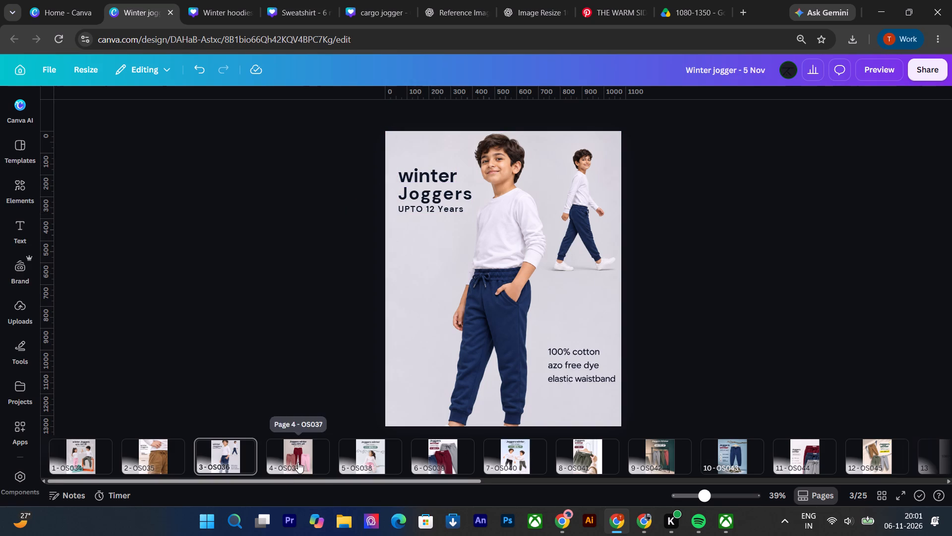
On the tall OS036 design (page 16), use Grab Text to extract the "Joggers winter UPTO 12 Years" headline.
drag(317, 483, 533, 489)
click(697, 433)
click(694, 455)
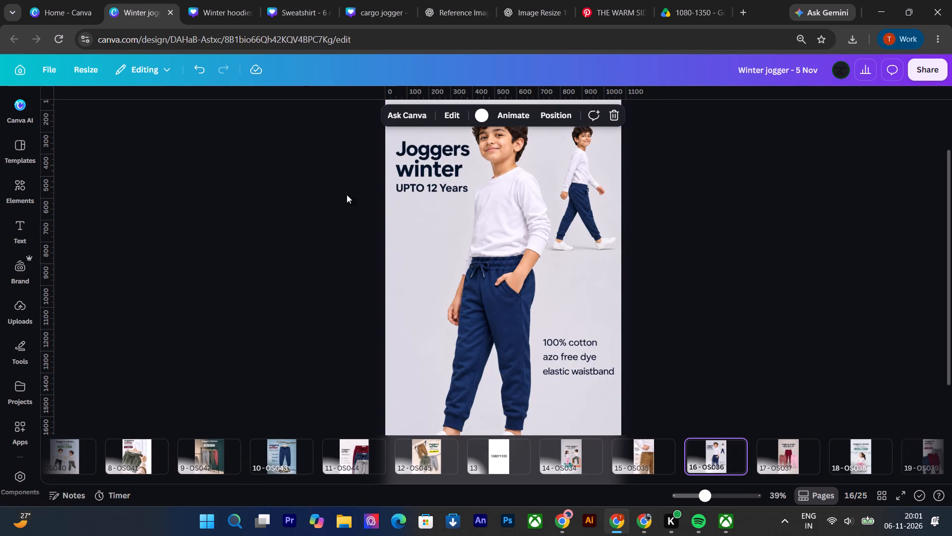
click(435, 192)
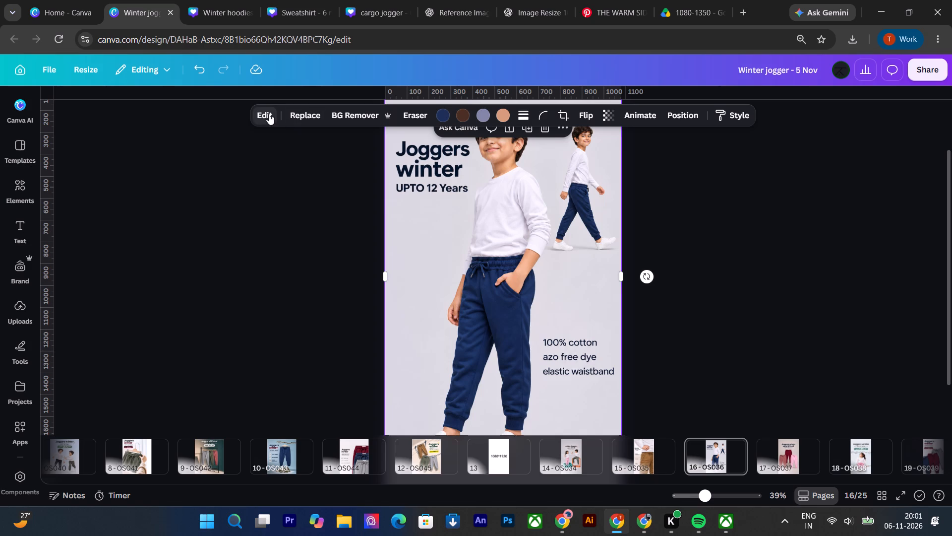
click(269, 114)
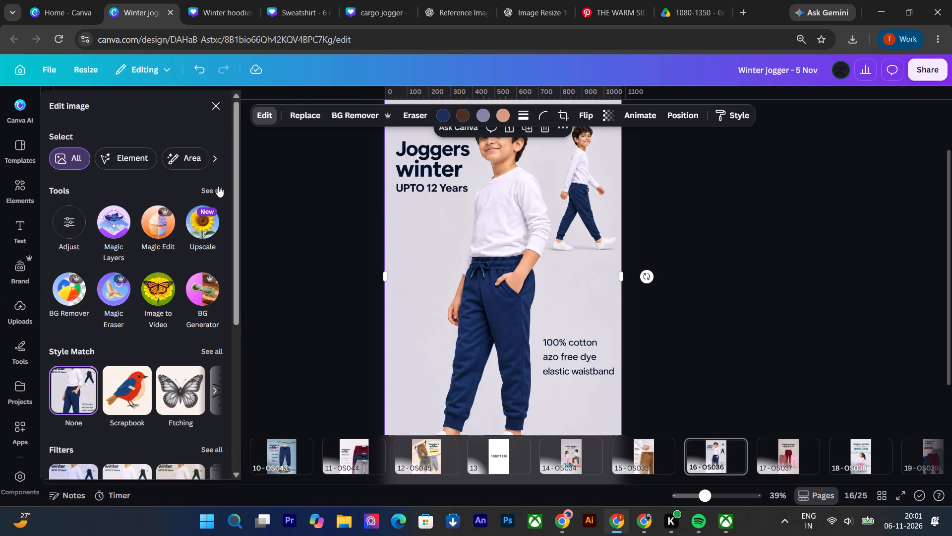
click(219, 186)
scroll(134, 351, down, 5)
click(161, 409)
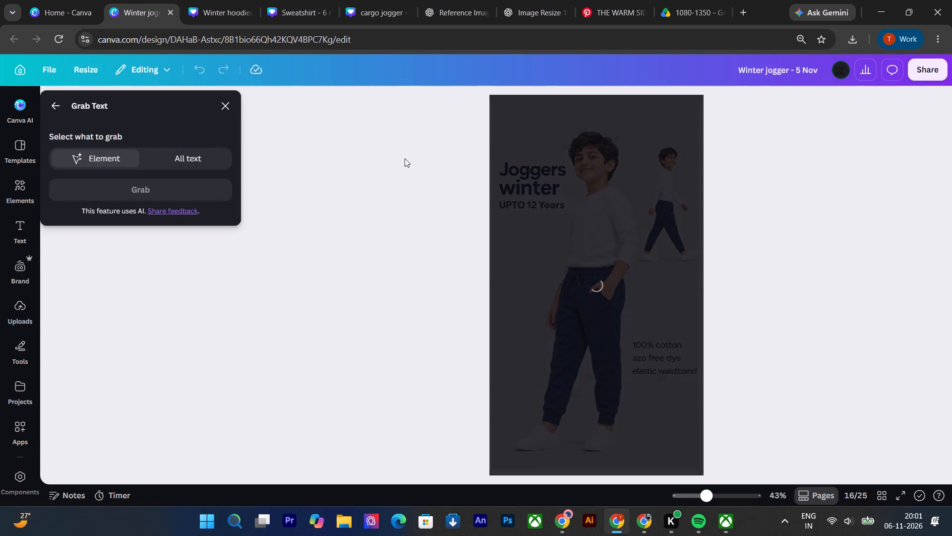
click(525, 177)
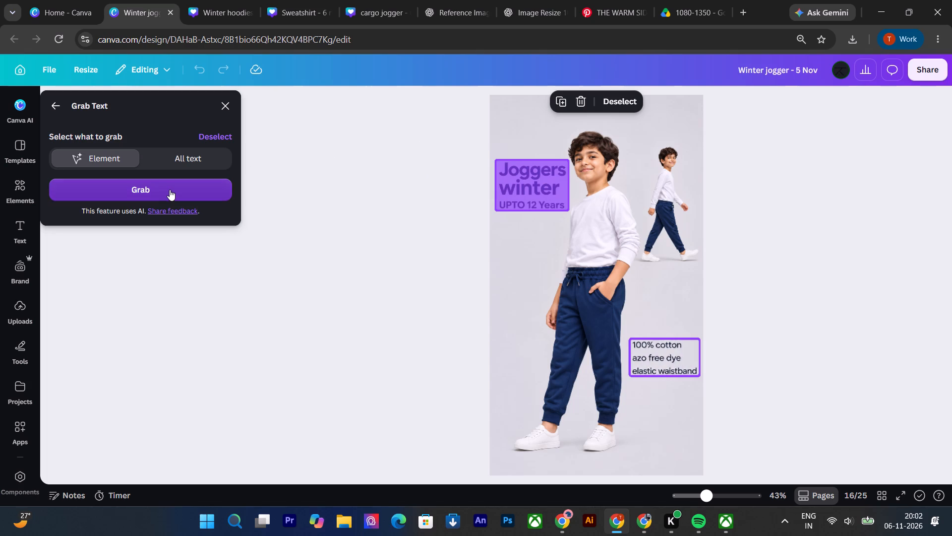
click(167, 190)
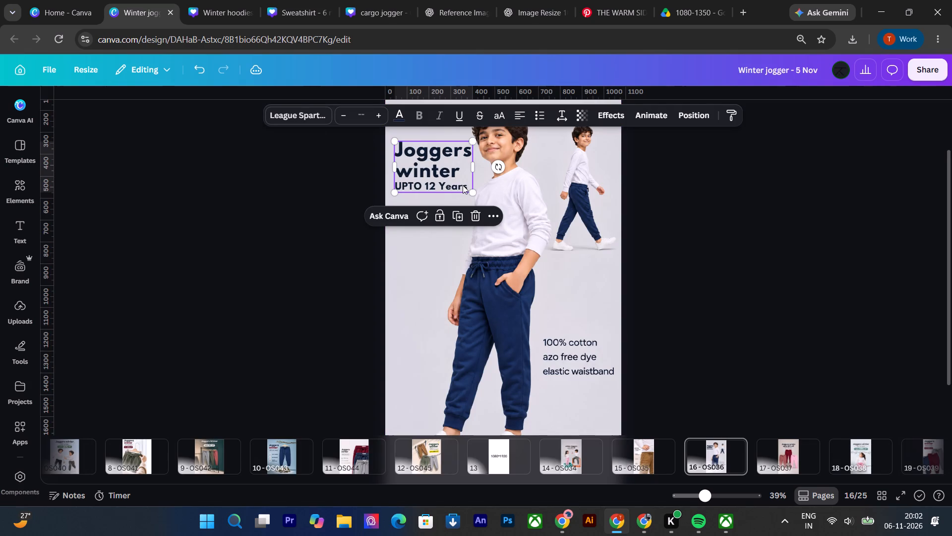
Replace the grabbed "Joggers winter UPTO 12 Years" headline on tall OS036 with the copied DM Sans headline texts.
key(Delete)
key(ctrl+v)
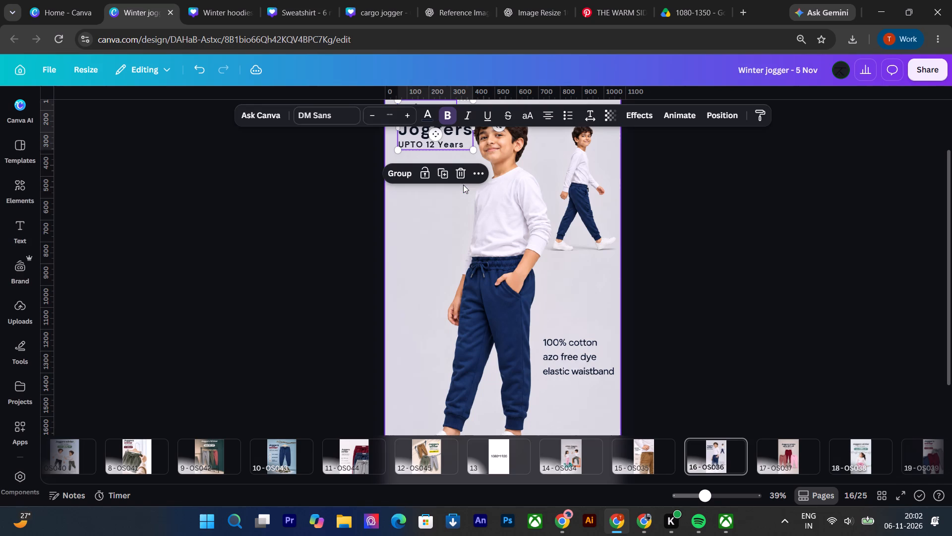
Move the pasted headline down beside the boy's face and enlarge it slightly, bringing "winter" to font size 68.7.
ctrl+scroll(432, 140, down, 2)
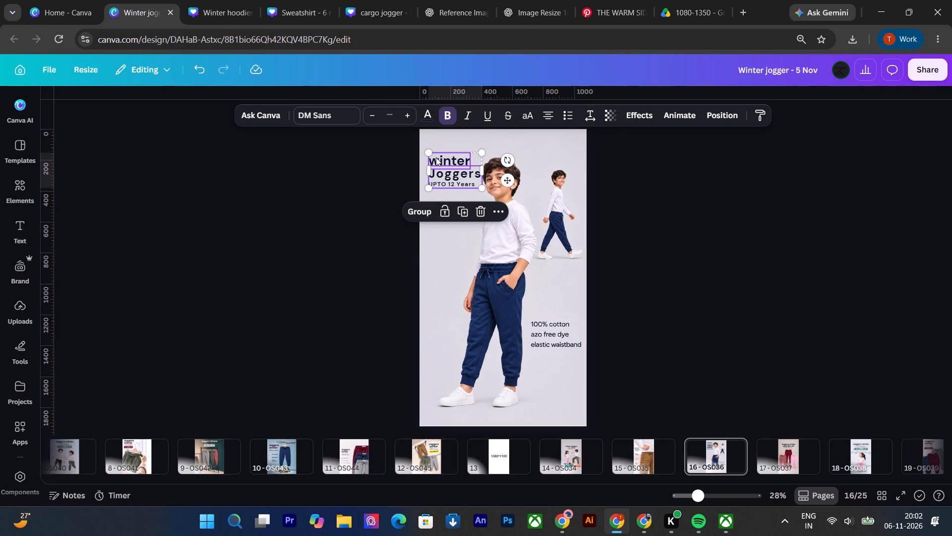
shift+drag(436, 165, 431, 193)
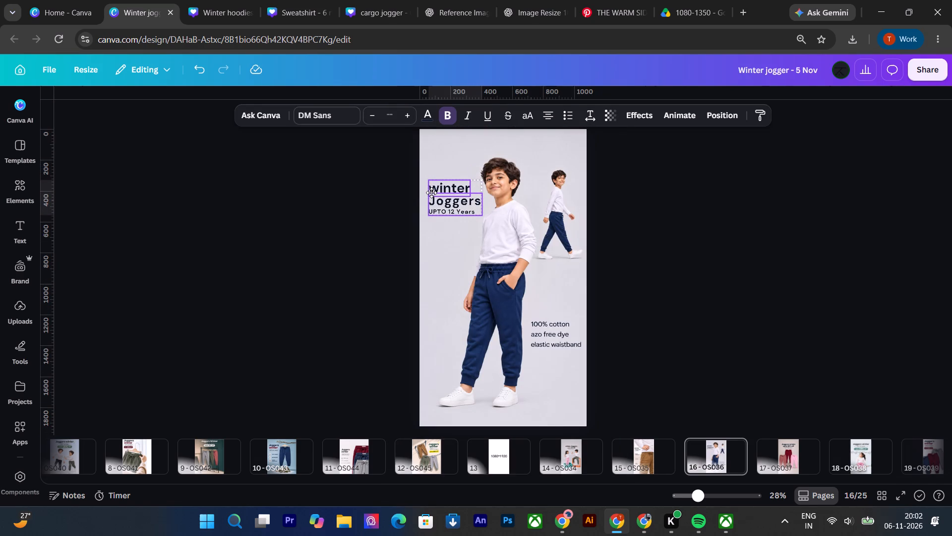
shift+drag(431, 193, 431, 196)
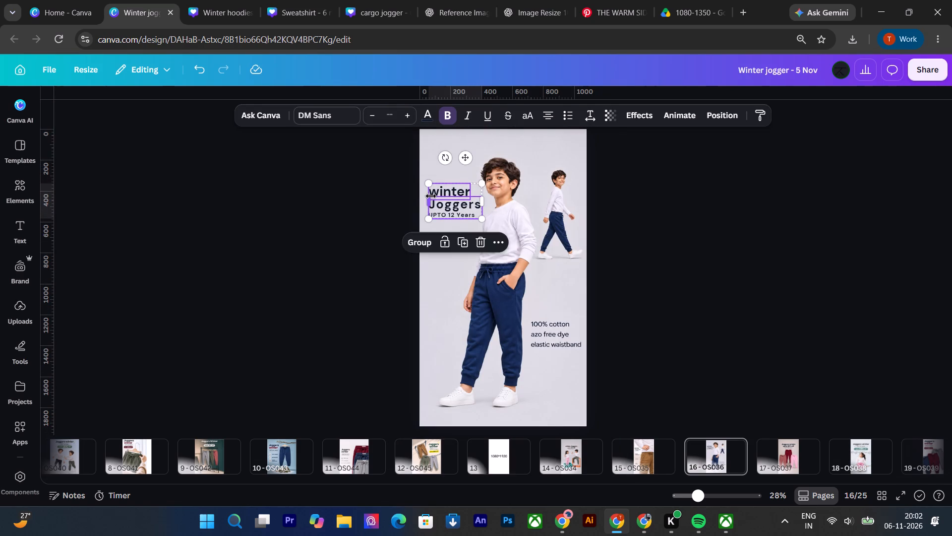
drag(481, 184, 491, 183)
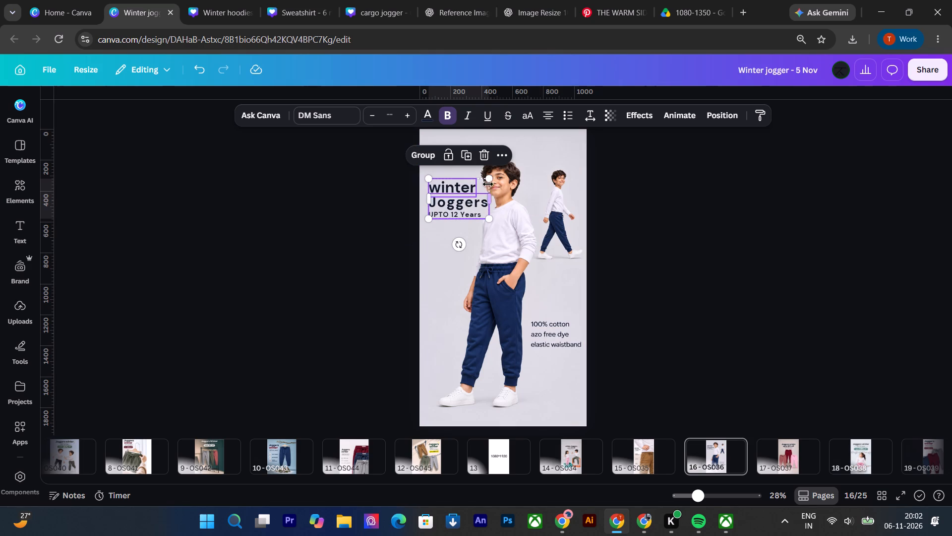
drag(489, 180, 483, 180)
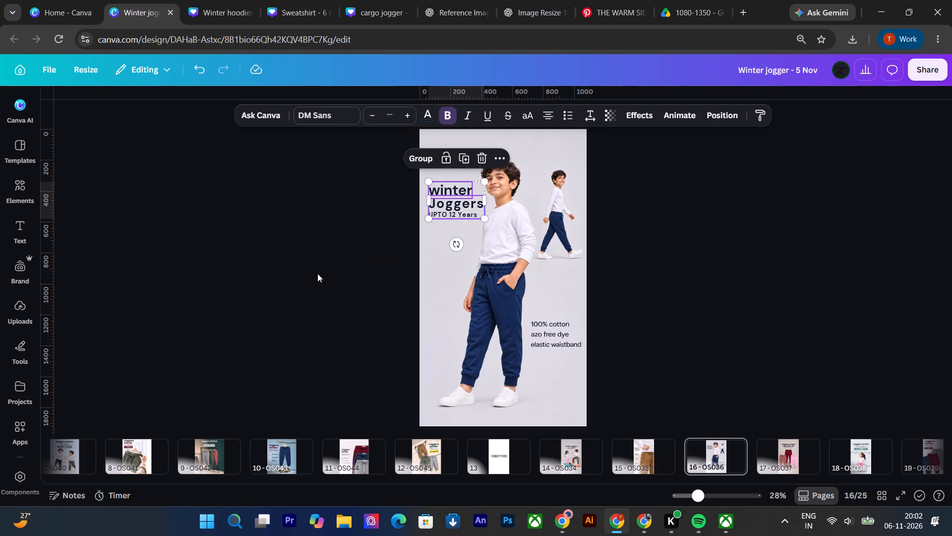
click(317, 273)
click(281, 240)
Nudge "winter" slightly down to tighten the gap above "Joggers", keeping the two words left-aligned.
ctrl+scroll(434, 193, up, 3)
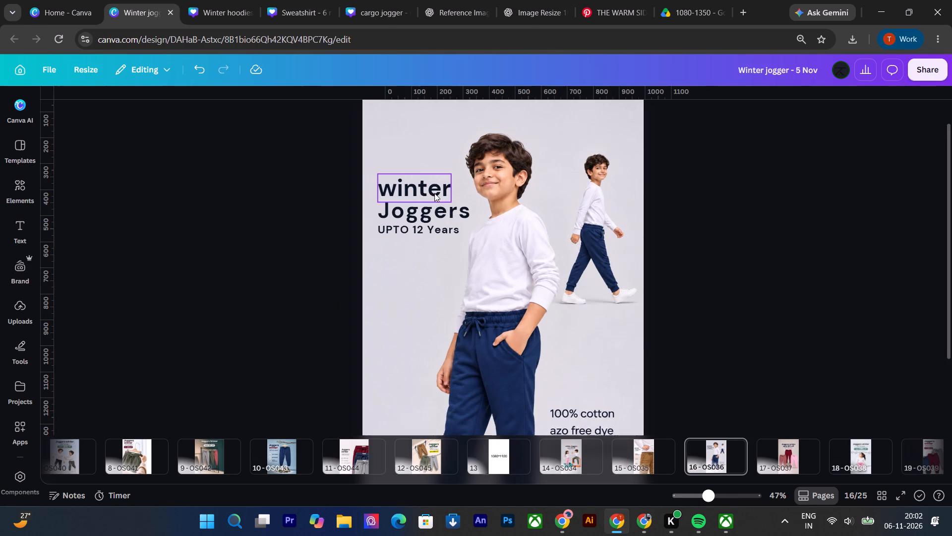
click(425, 192)
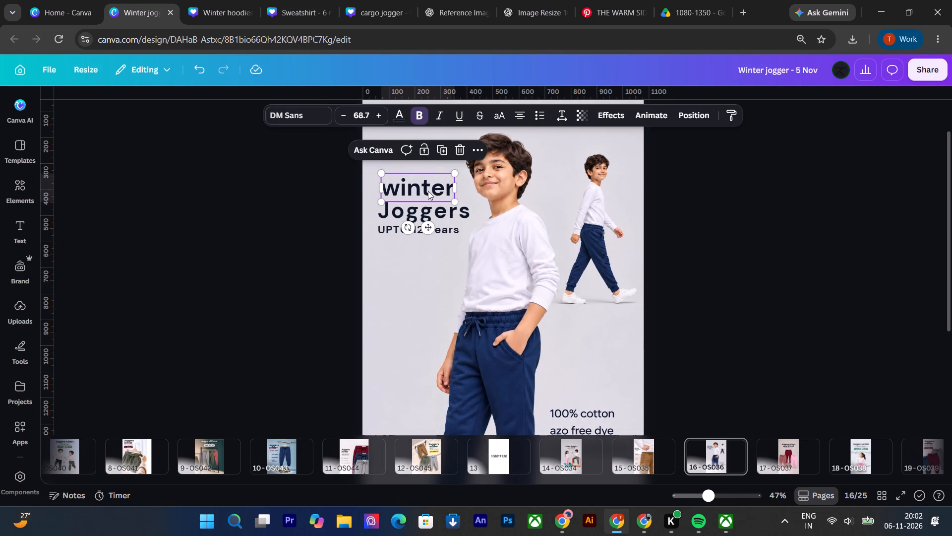
key(ctrl+z)
key(Down)
key(Down)
key(Down)
key(Down)
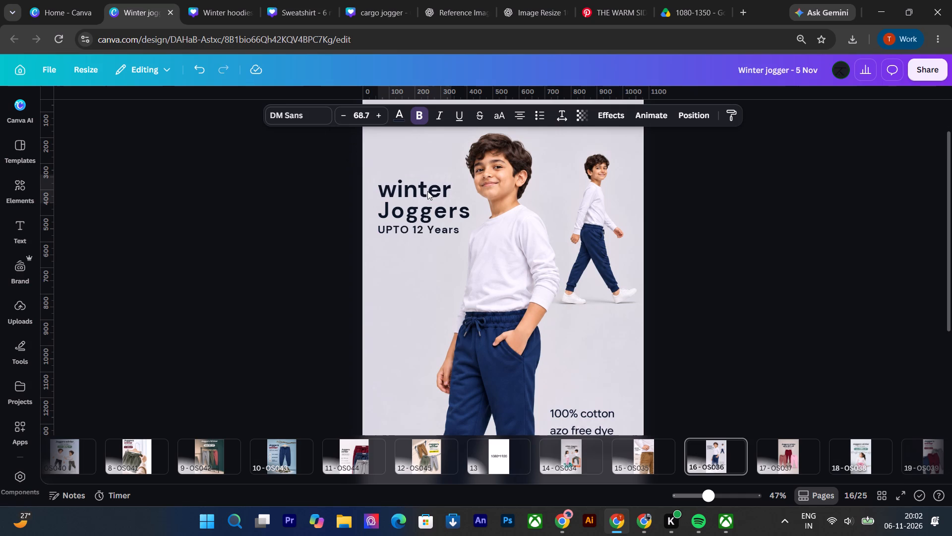
key(Down)
key(Down)
key(Down)
key(Down)
key(Down)
key(Down)
key(Down)
key(Down)
key(Down)
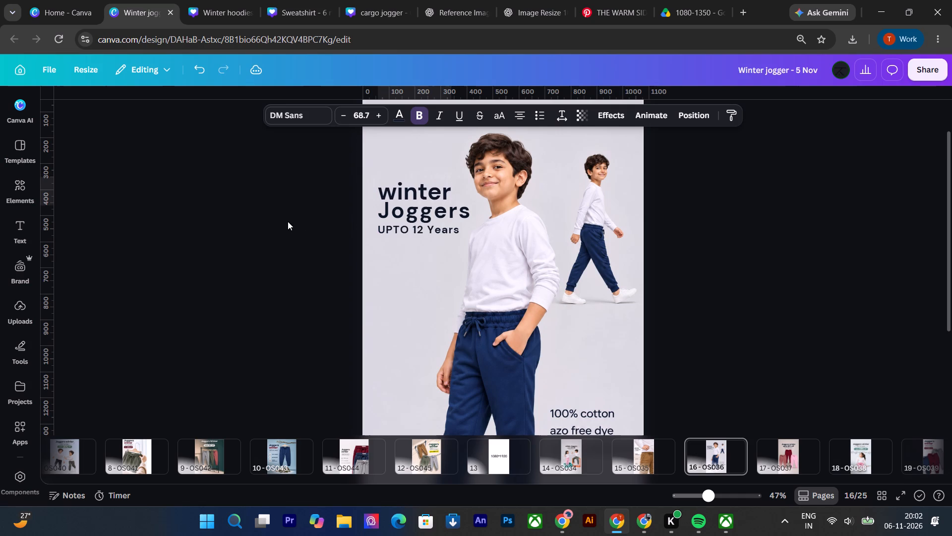
key(Down)
key(Up)
key(Up)
key(Up)
key(Up)
key(Up)
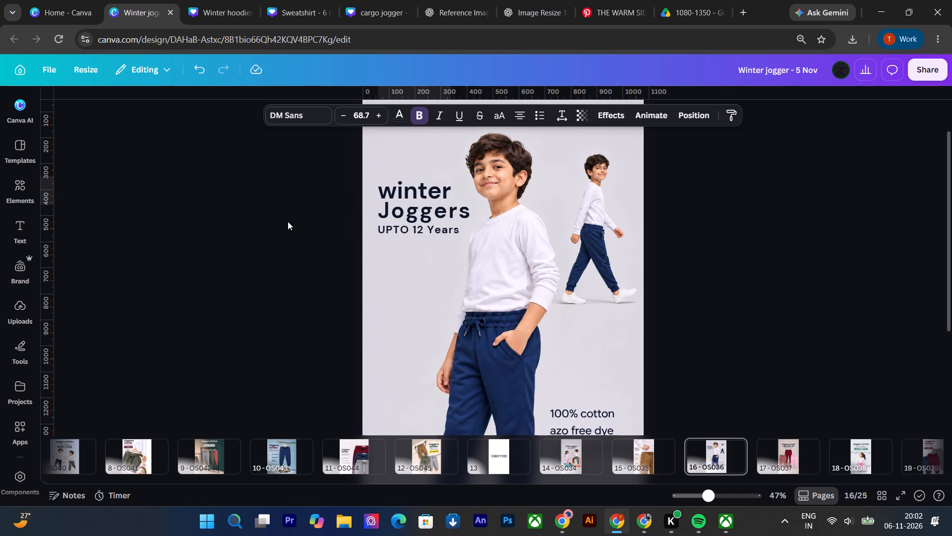
key(Down)
key(Down)
key(Down)
key(Up)
key(Up)
key(Up)
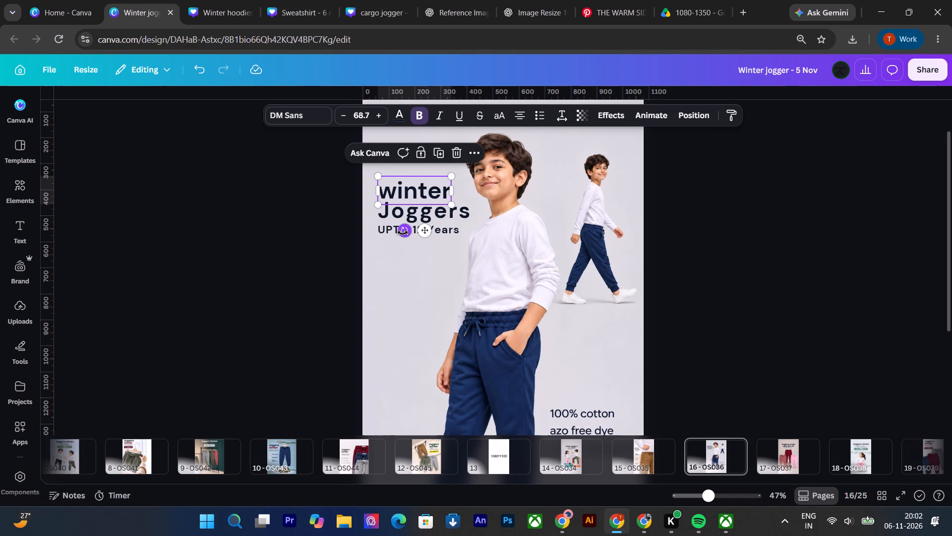
click(323, 222)
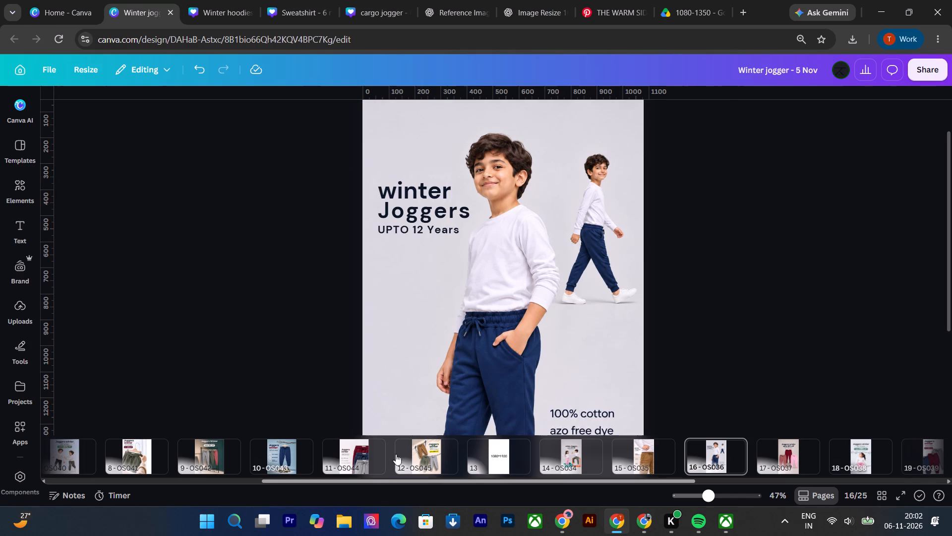
On the OS037 design (page 4), use Grab Text to extract the "Joggers winter upto 35% off UPTO 12 Years" headline.
drag(376, 478, 145, 495)
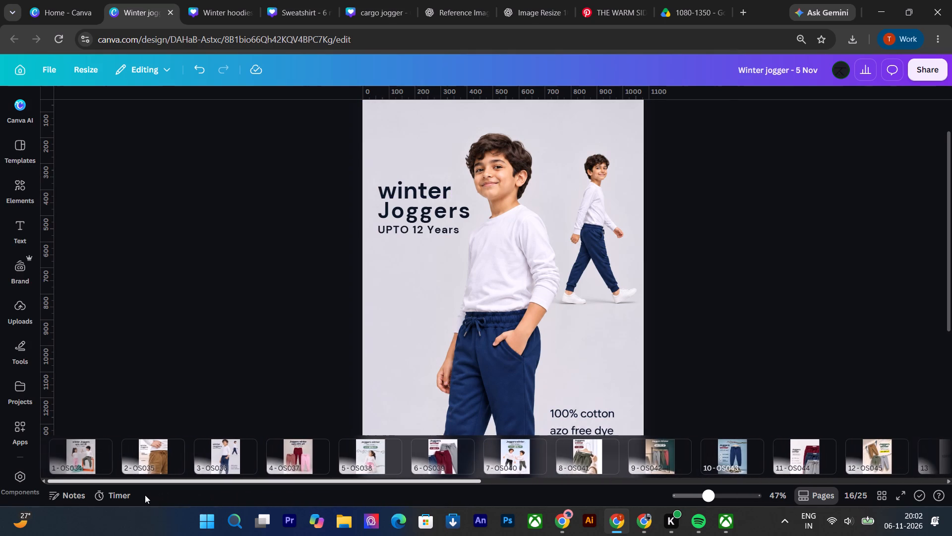
drag(145, 495, 113, 499)
click(244, 459)
click(292, 461)
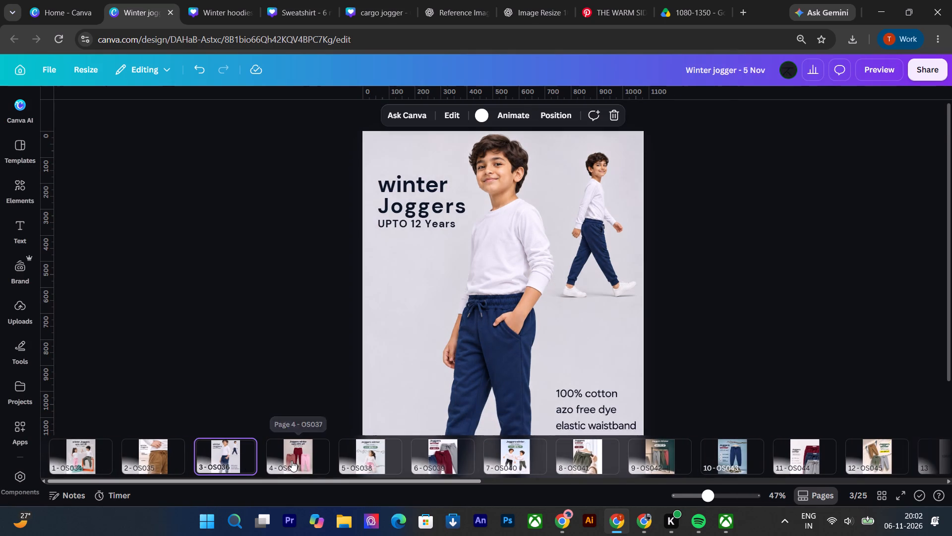
click(530, 217)
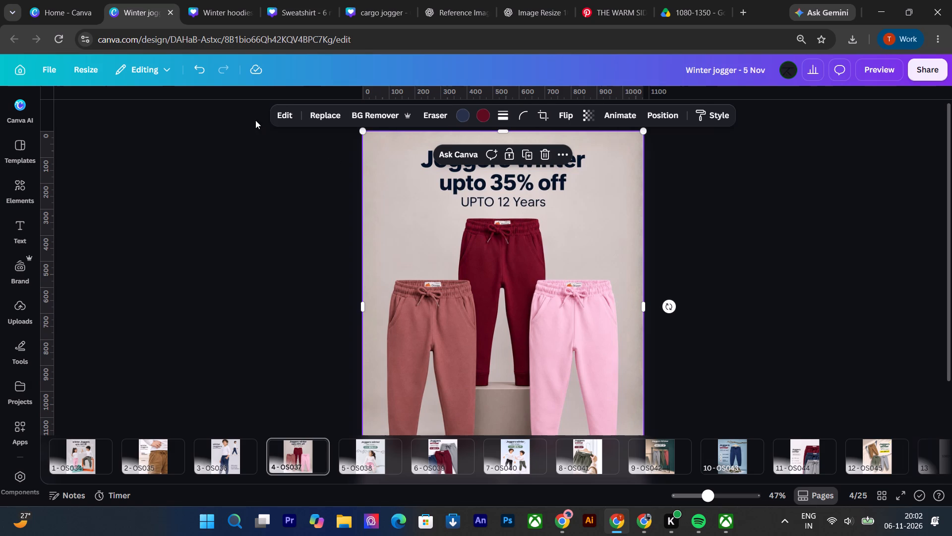
click(296, 116)
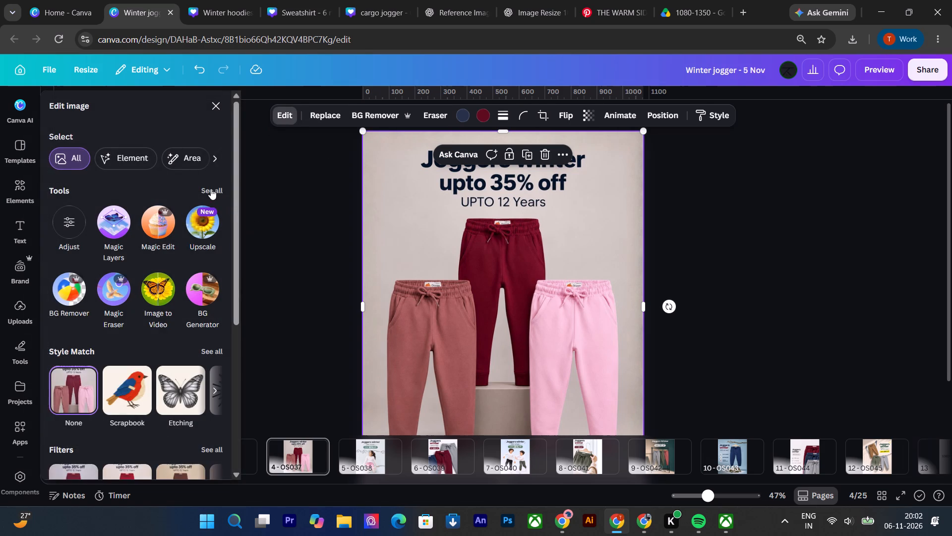
click(211, 189)
scroll(117, 431, down, 5)
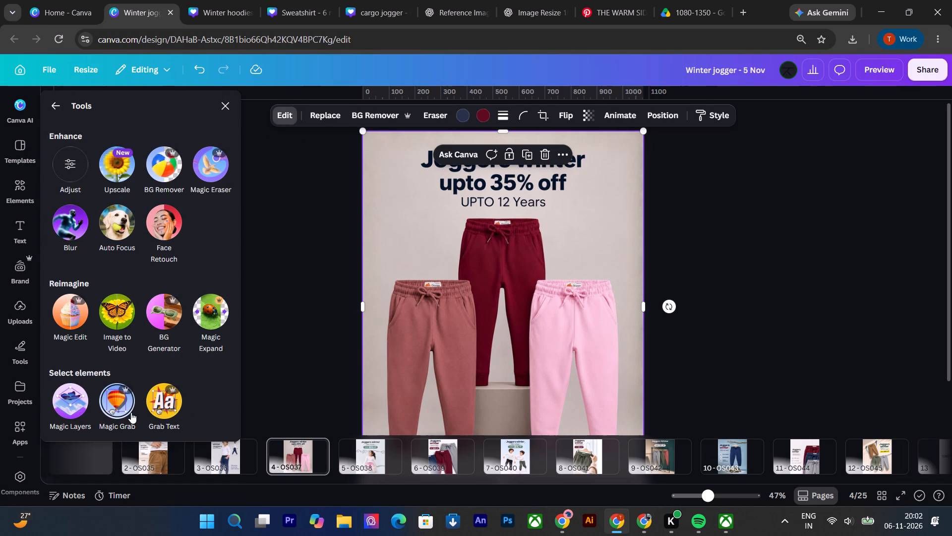
click(169, 410)
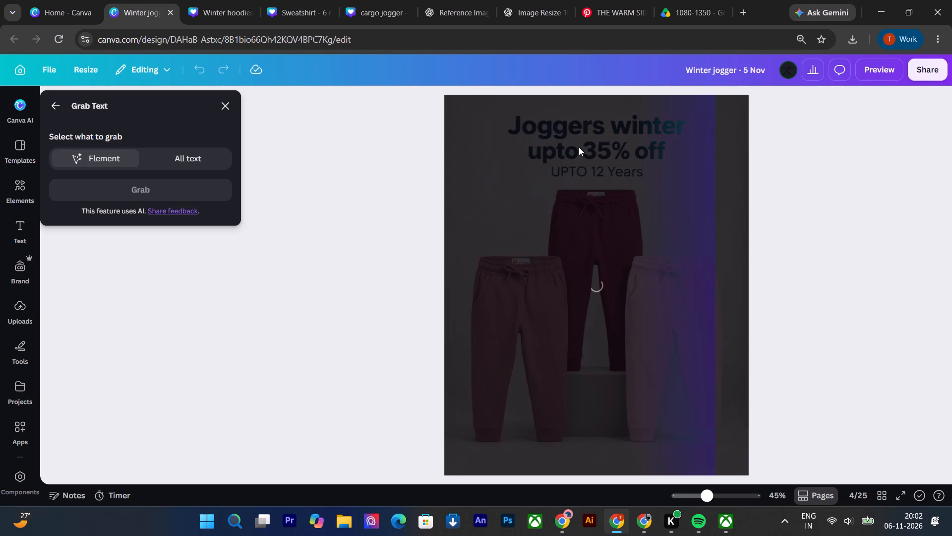
click(579, 147)
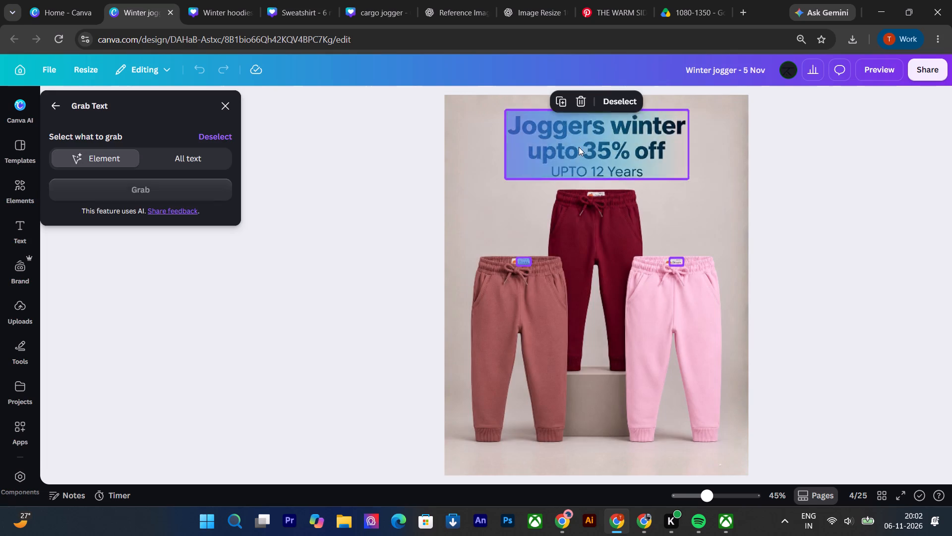
click(183, 190)
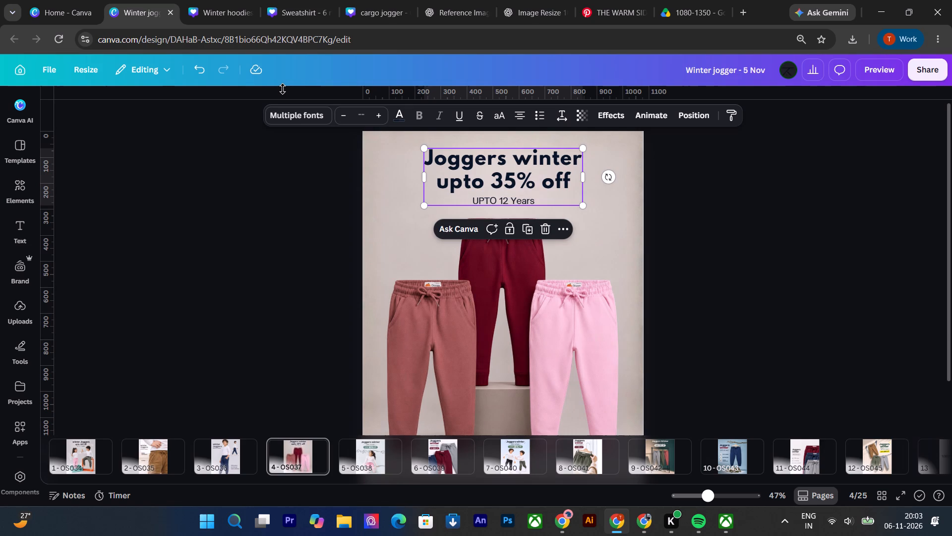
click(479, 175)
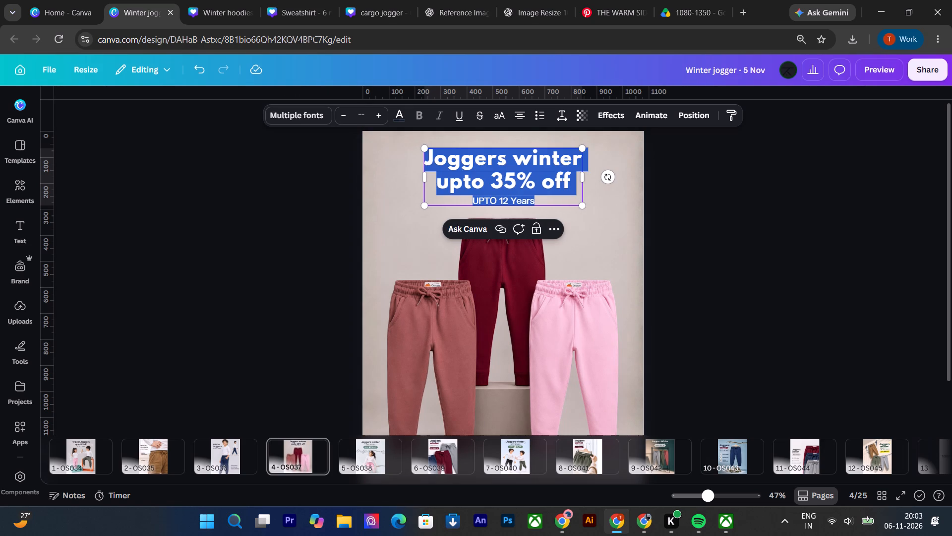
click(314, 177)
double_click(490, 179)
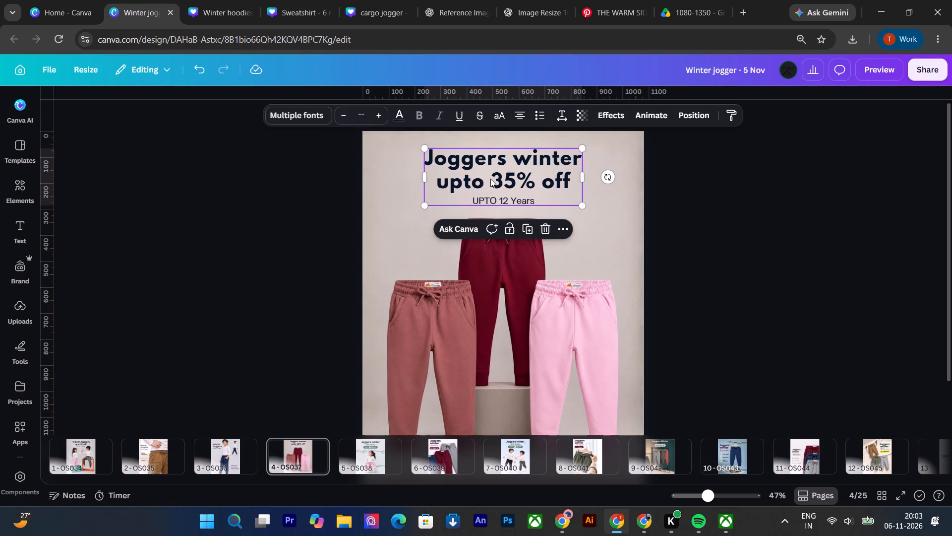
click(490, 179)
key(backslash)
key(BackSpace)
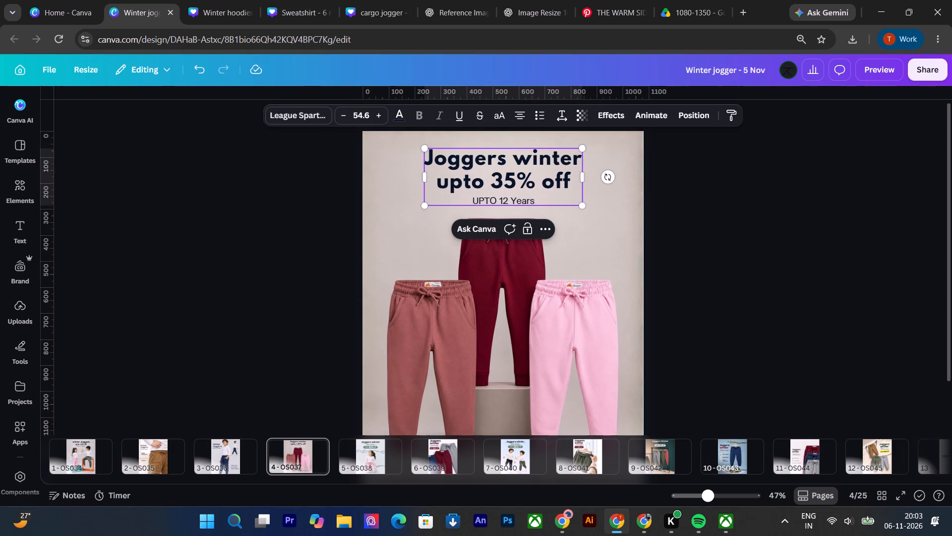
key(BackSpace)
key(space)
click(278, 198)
Move the word "winter" ahead of "Joggers" so the headline's first line reads "winter Joggers".
click(517, 180)
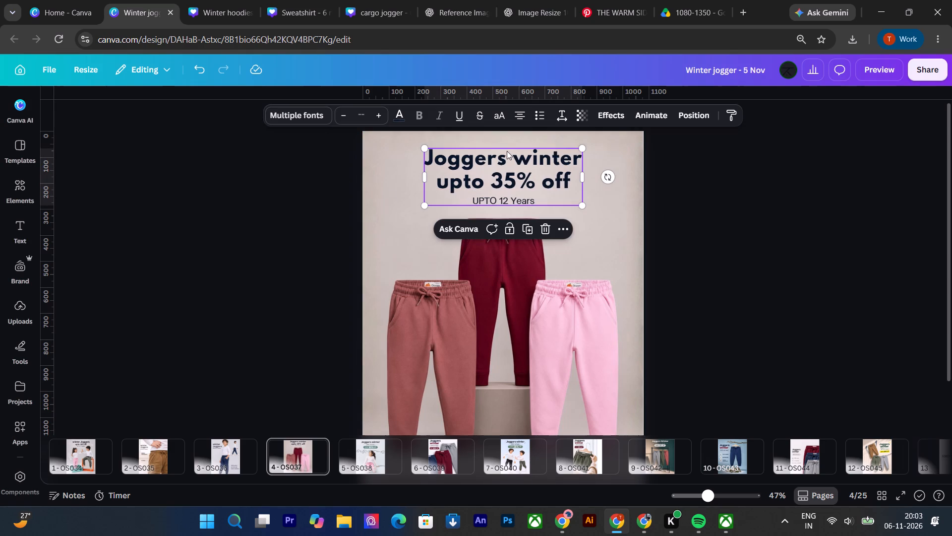
double_click(502, 158)
drag(513, 158, 532, 157)
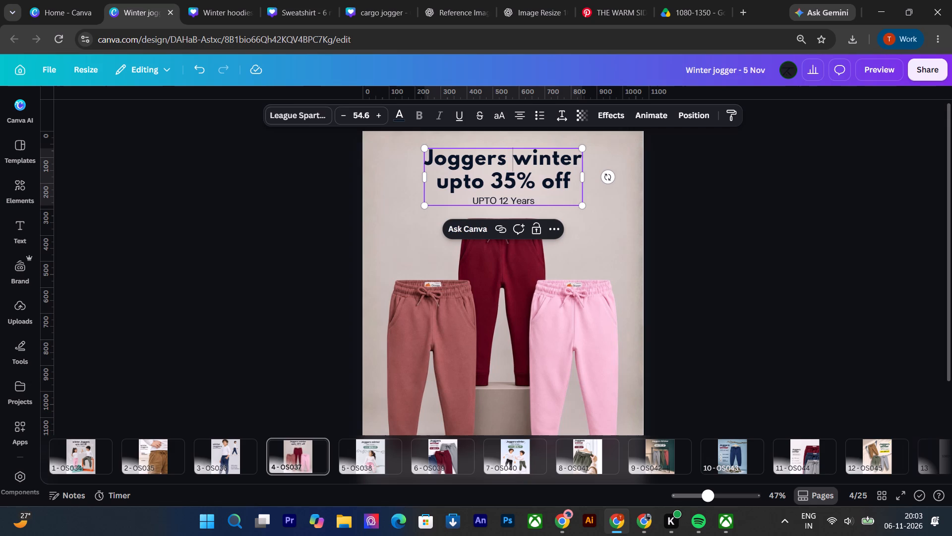
drag(532, 157, 547, 155)
key(ctrl+x)
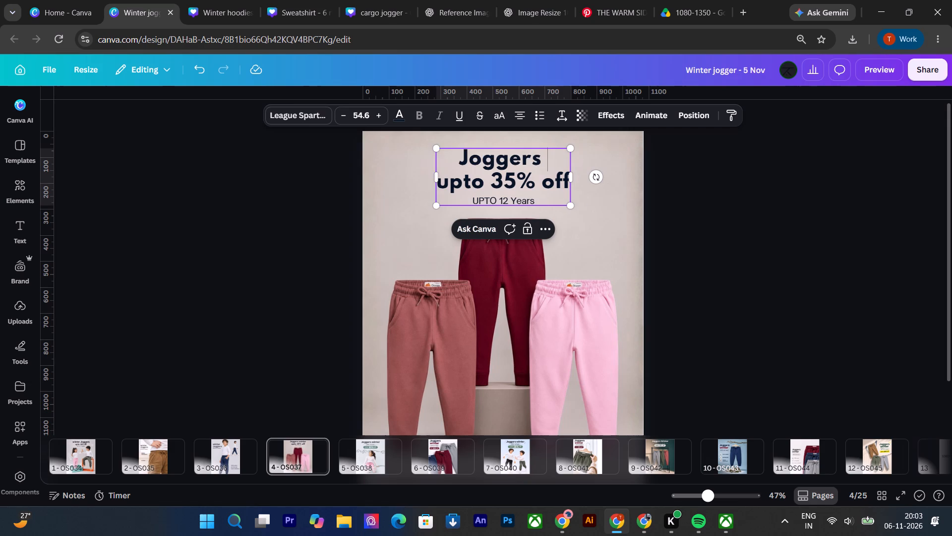
click(461, 159)
key(ctrl+v)
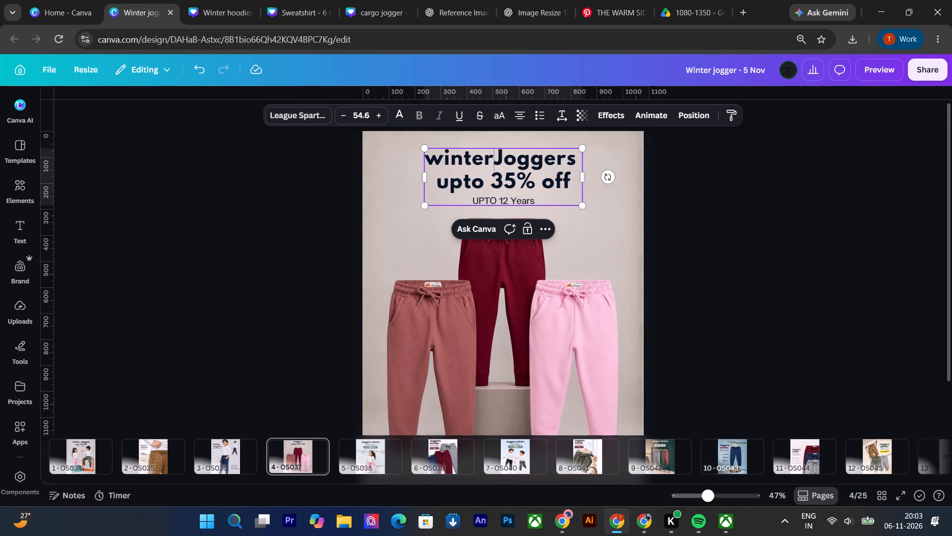
key(space)
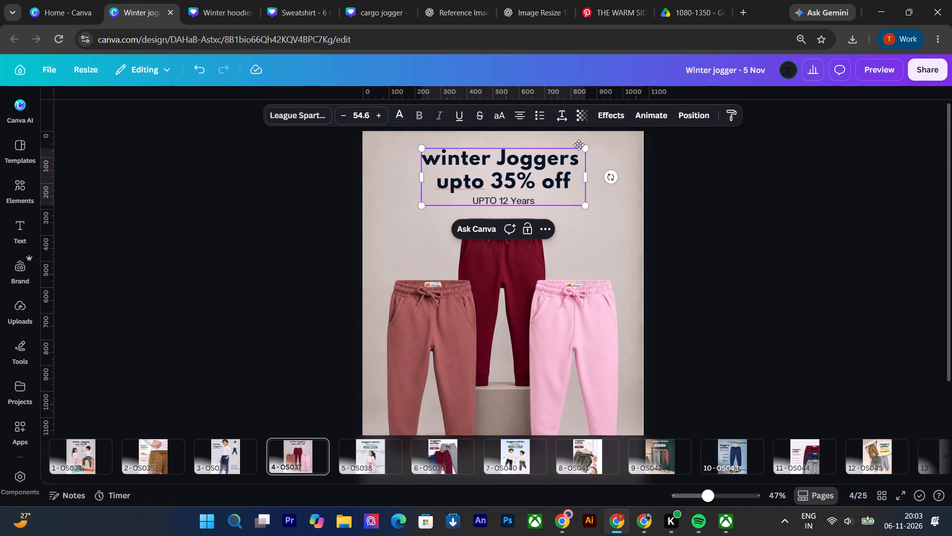
click(588, 177)
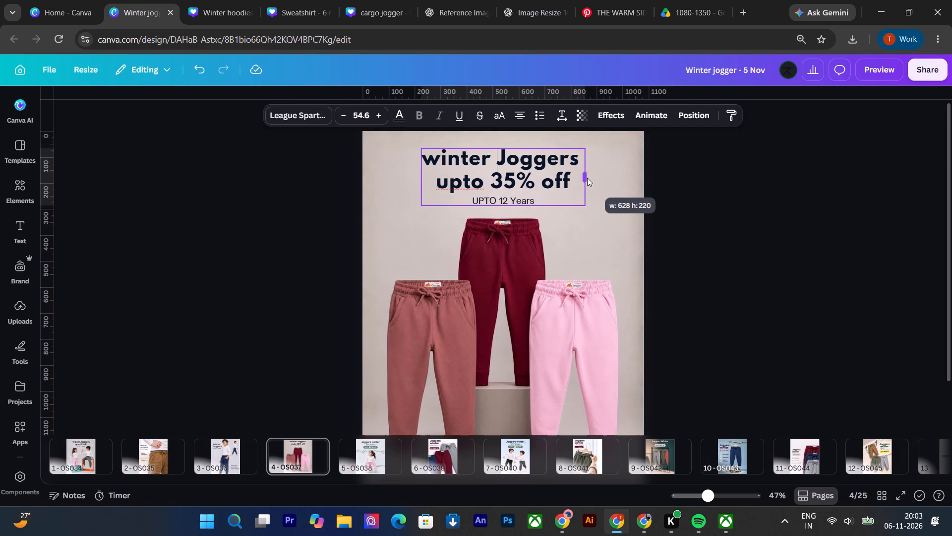
click(727, 204)
Set the whole "winter Joggers upto 35% off UPTO 12 Years" headline to DM Sans Bold.
click(529, 171)
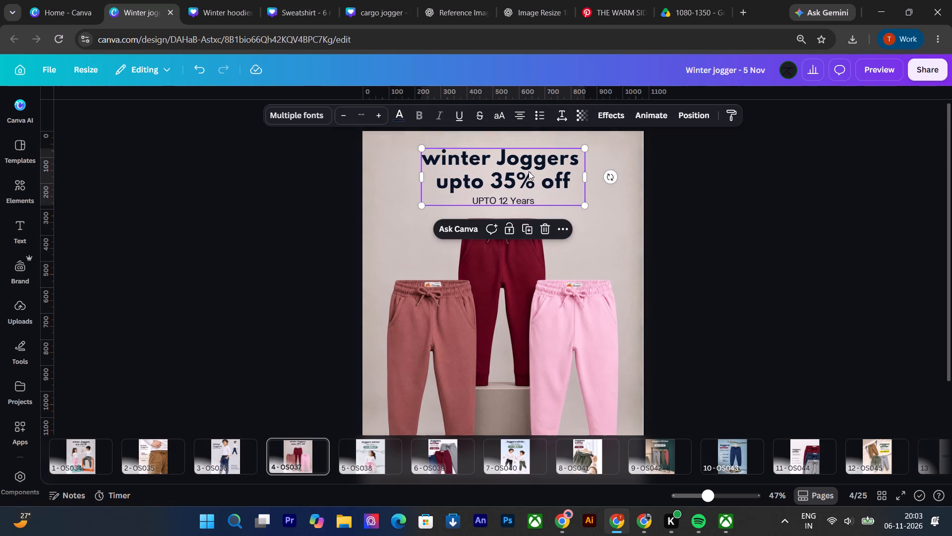
click(297, 116)
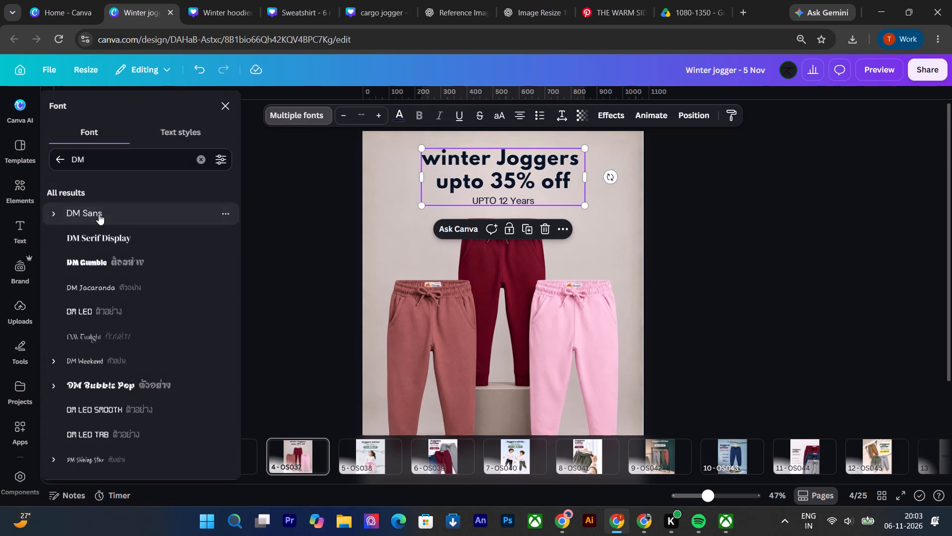
click(99, 214)
click(55, 210)
scroll(88, 260, down, 1)
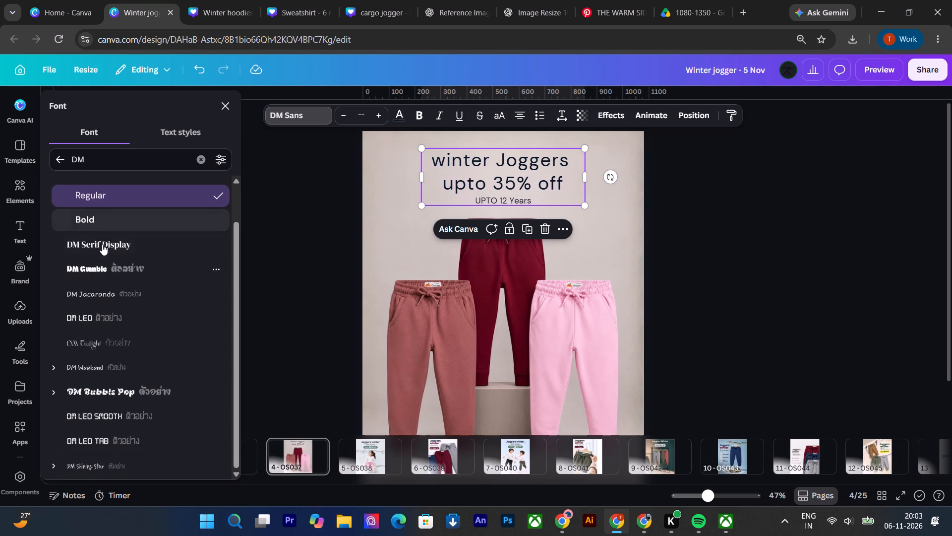
click(117, 223)
click(712, 209)
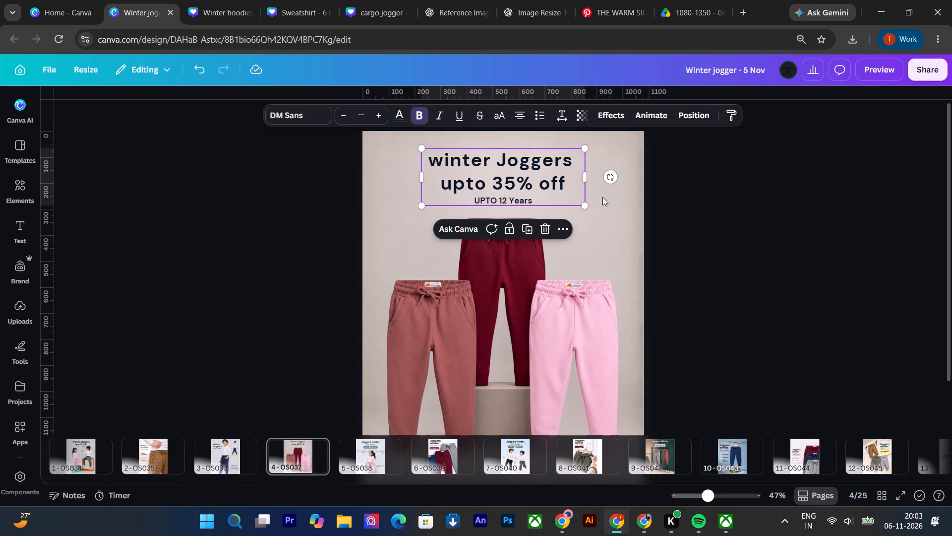
Cut the "UPTO 12 Years" line out of the headline text, leaving "winter Joggers upto 35% off".
click(537, 190)
drag(296, 211, 292, 211)
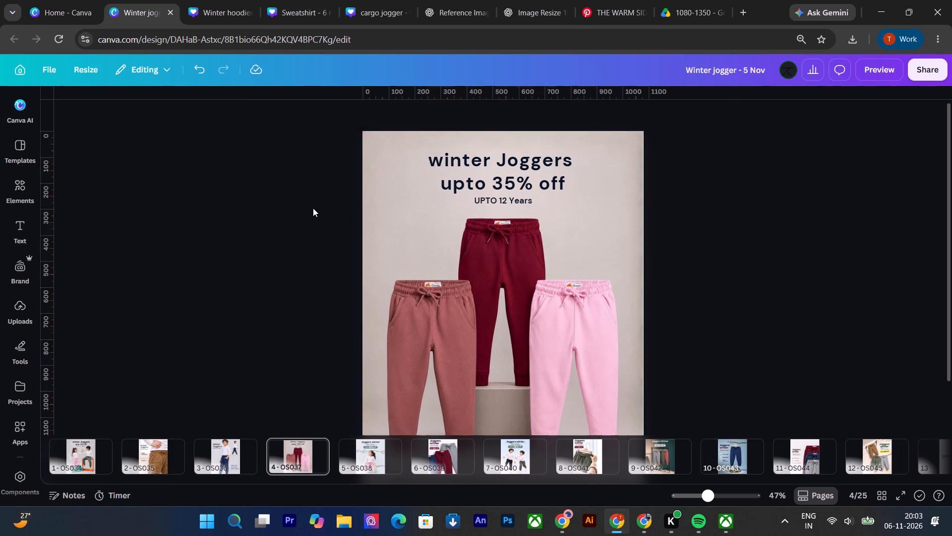
click(529, 199)
click(530, 199)
drag(536, 200, 501, 201)
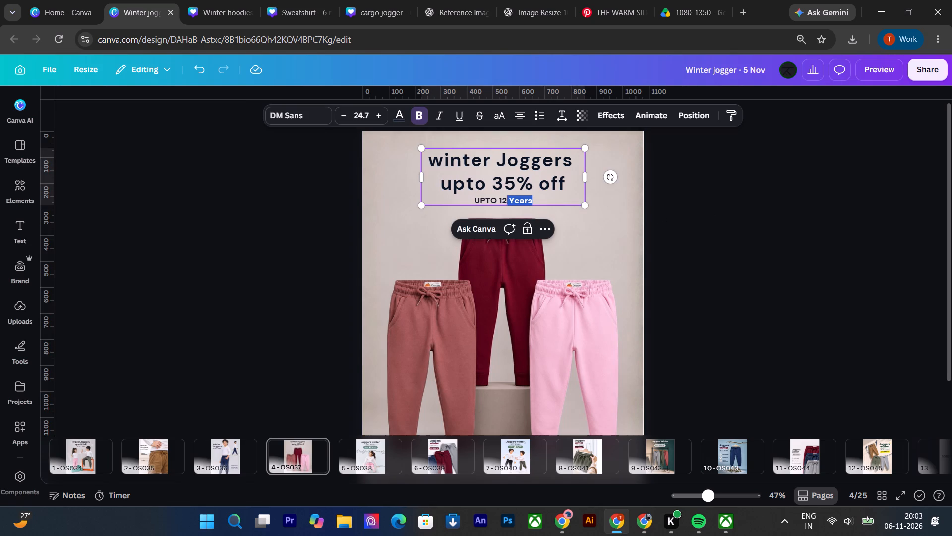
drag(501, 201, 464, 199)
key(ctrl+x)
click(835, 202)
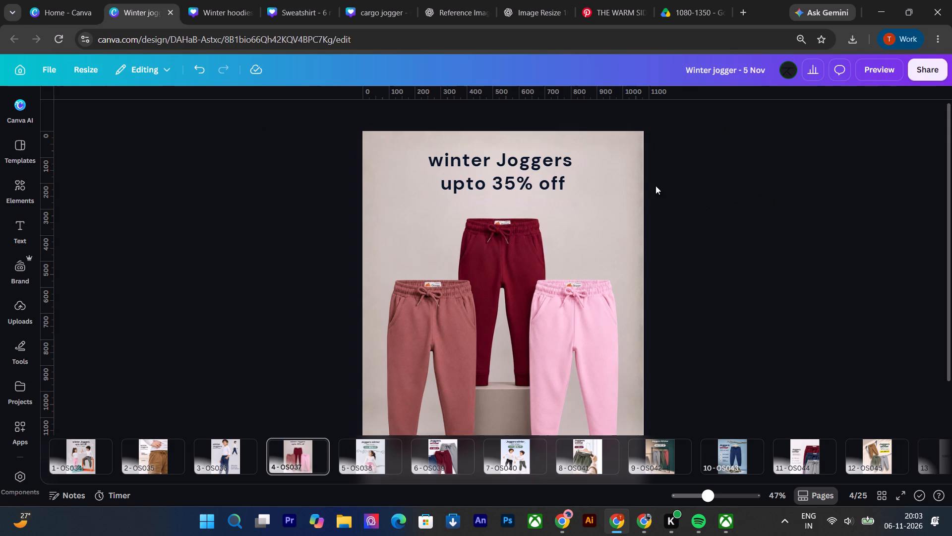
Narrow the headline's text box to fit "winter Joggers" on one line and recentre it on the page.
click(537, 175)
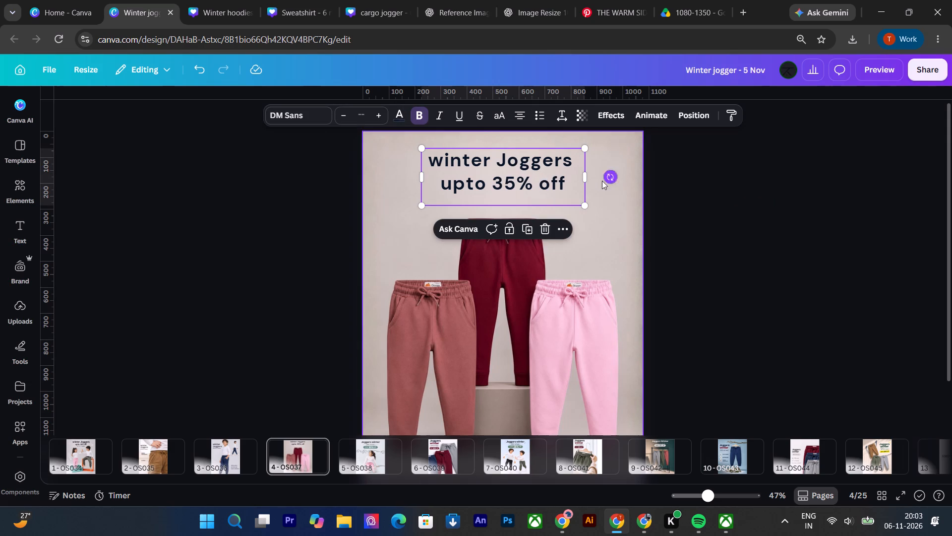
drag(586, 182, 576, 182)
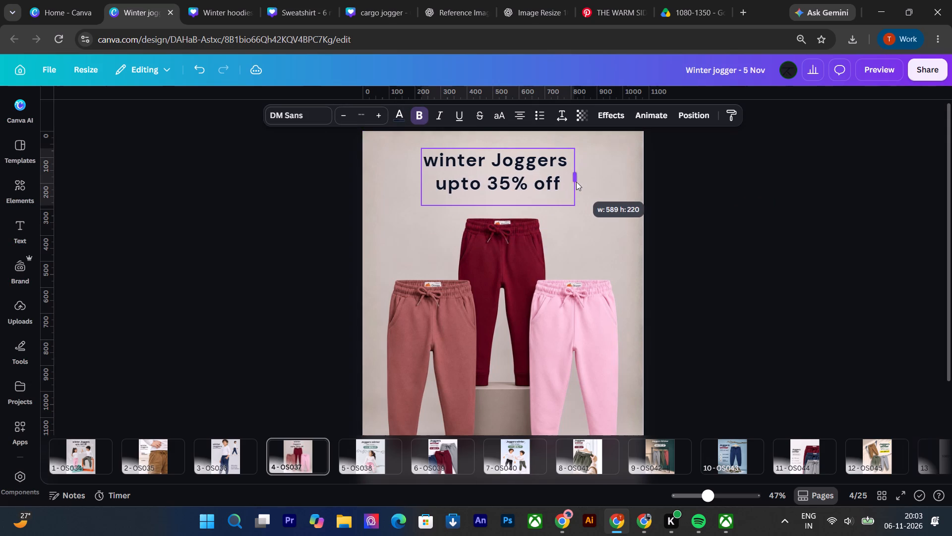
drag(576, 182, 569, 182)
shift+drag(489, 194, 497, 194)
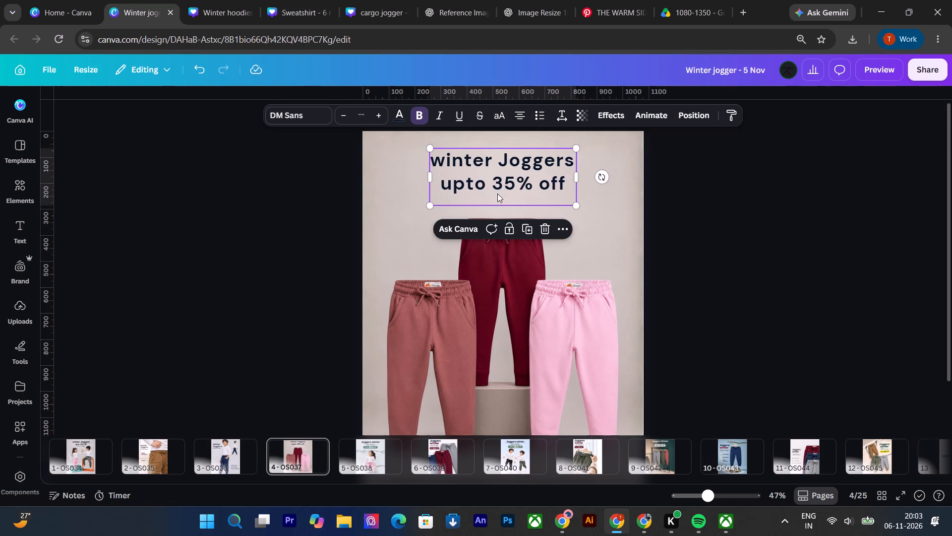
Capitalise the first letter of "winter" so the headline reads "Winter Joggers".
click(443, 158)
key(BackSpace)
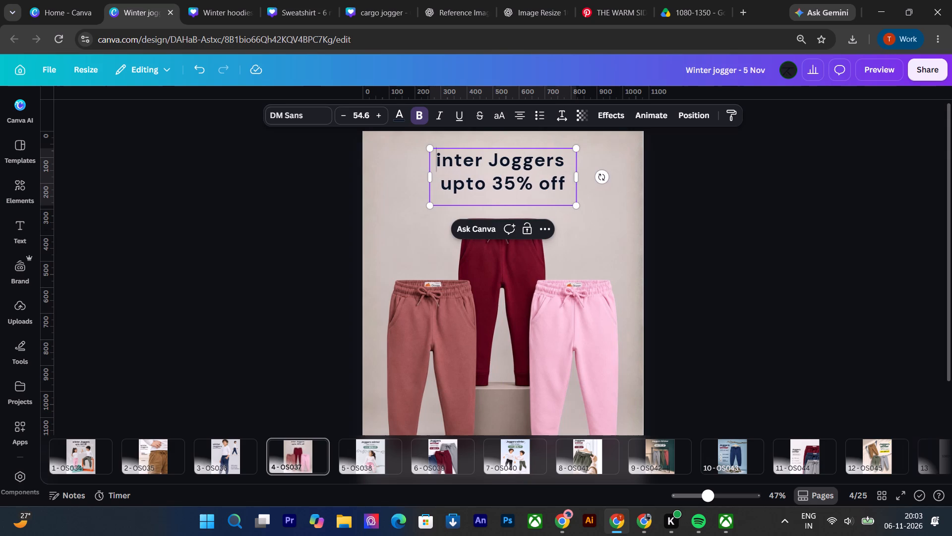
key(w)
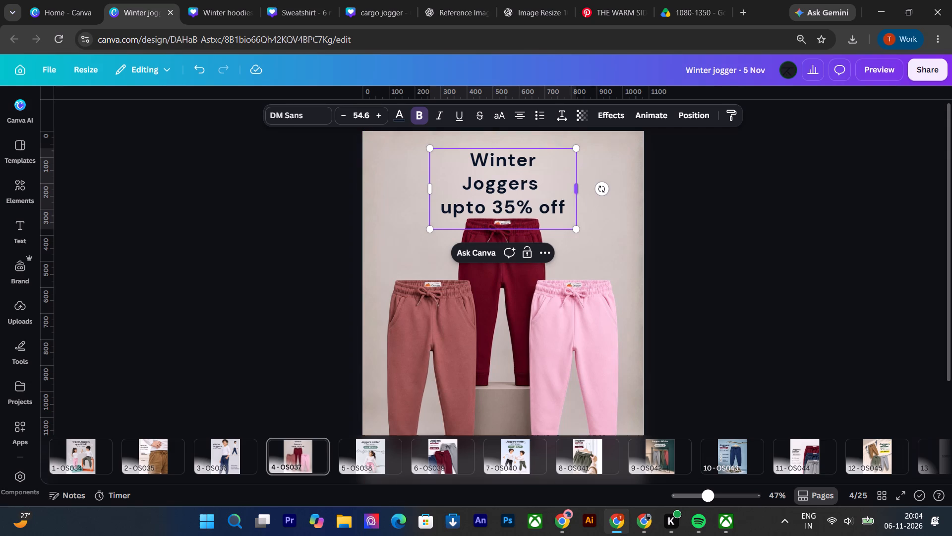
Widen the headline box to about 574 so "Winter Joggers" fits on one line, and centre it on the page.
drag(576, 196, 583, 196)
click(772, 179)
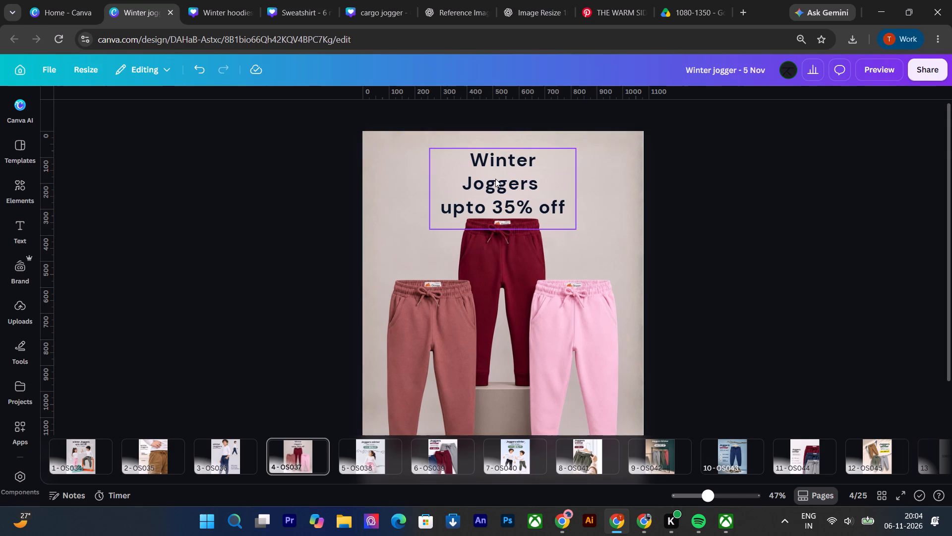
click(556, 182)
click(582, 187)
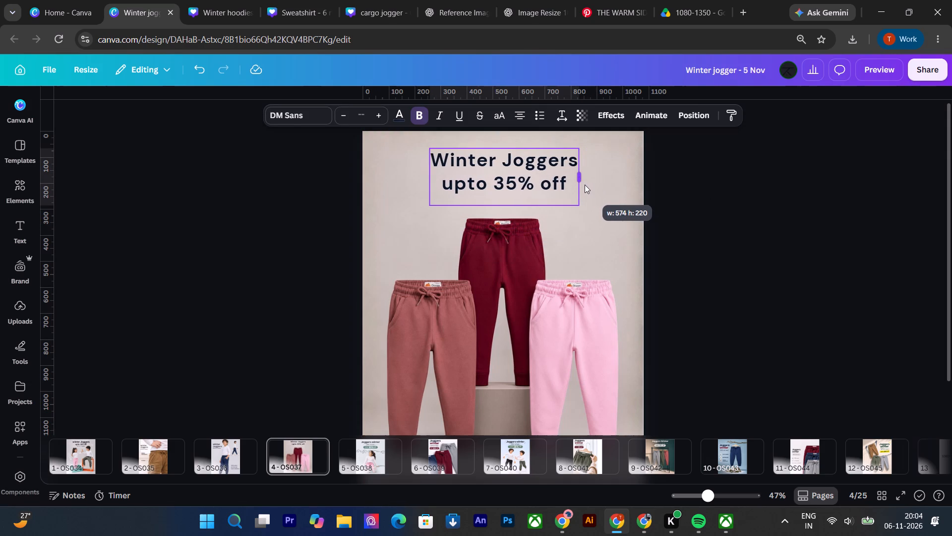
click(747, 196)
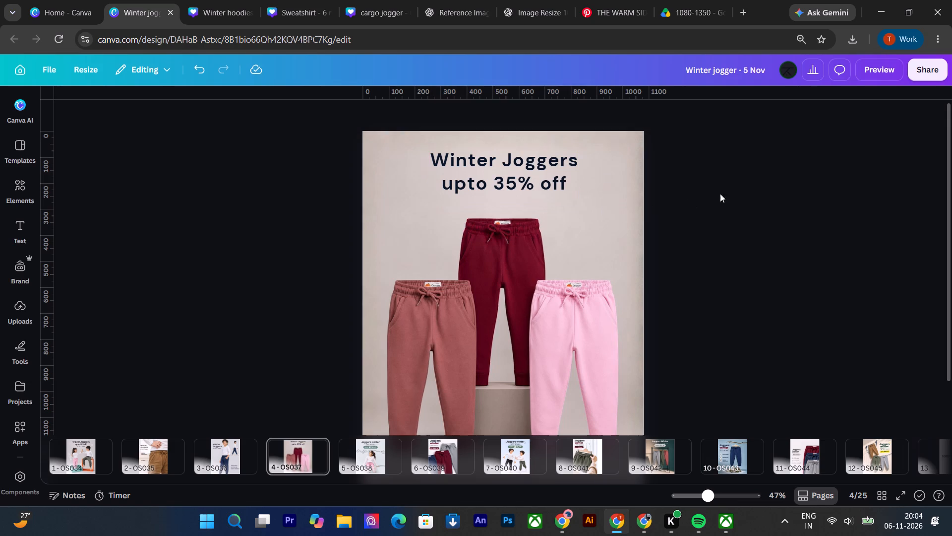
click(535, 172)
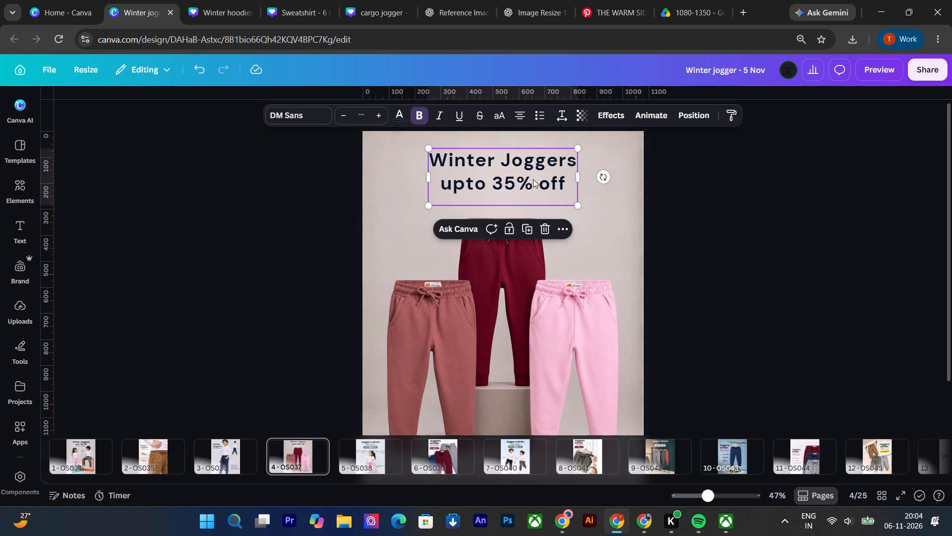
click(714, 202)
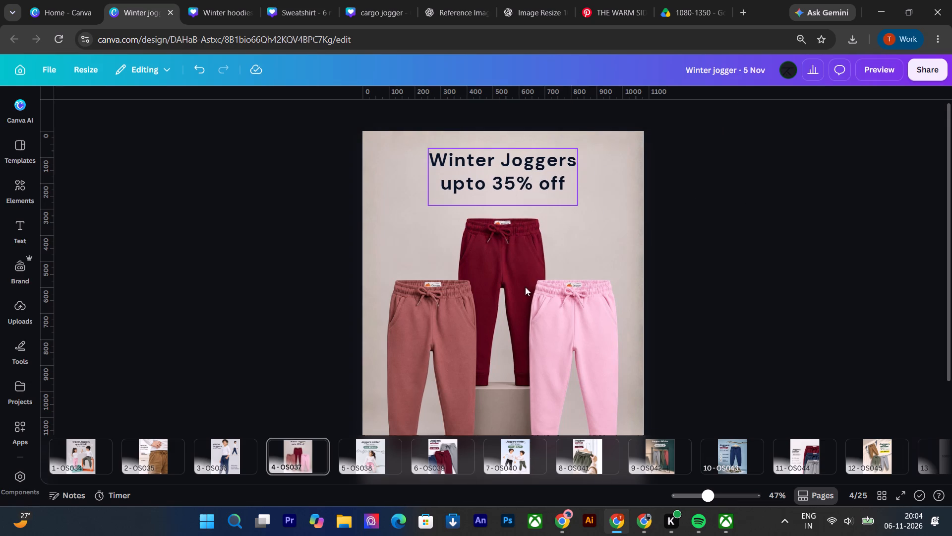
Paste "UPTO 12 Years" as a separate text, shrink it to font size 41.9 and centre it below the headline.
click(462, 302)
key(ctrl+v)
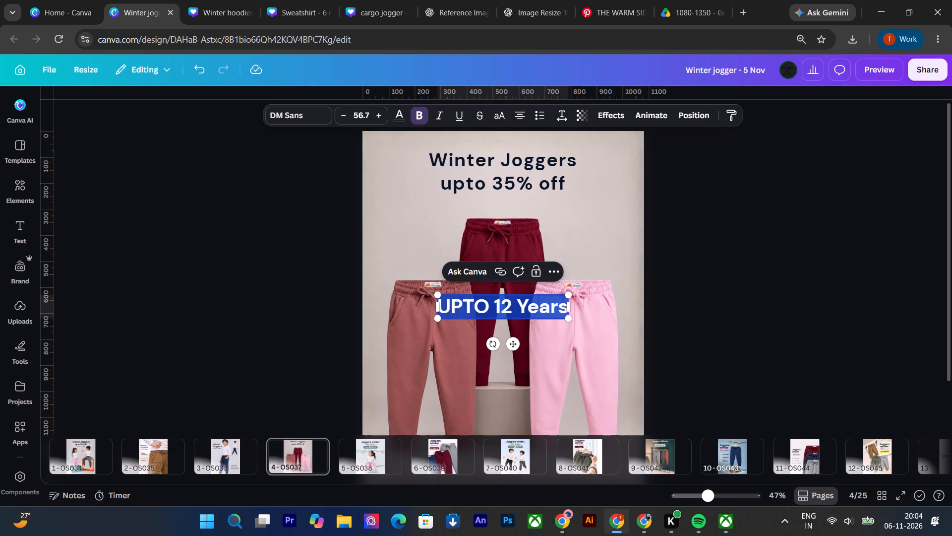
click(309, 278)
click(445, 299)
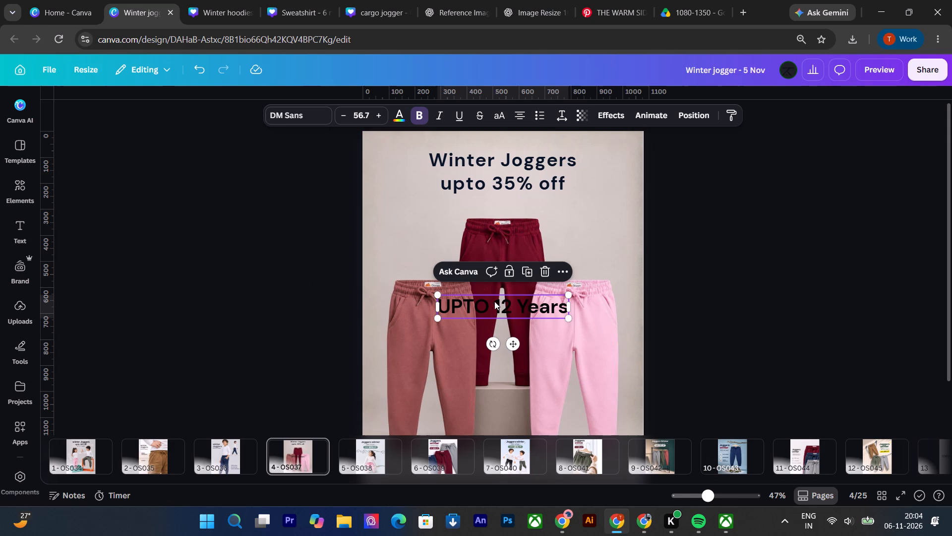
shift+drag(495, 302, 508, 201)
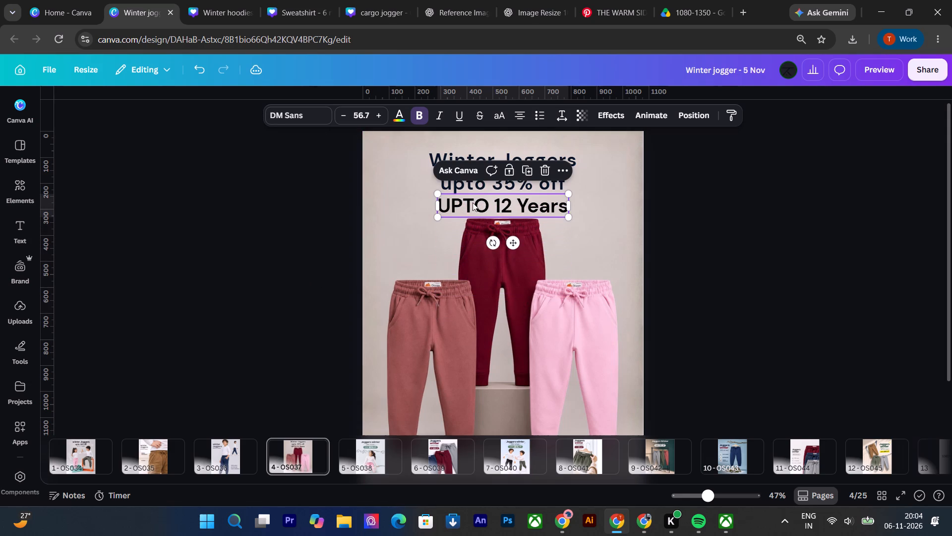
drag(433, 195, 466, 207)
drag(536, 212, 519, 206)
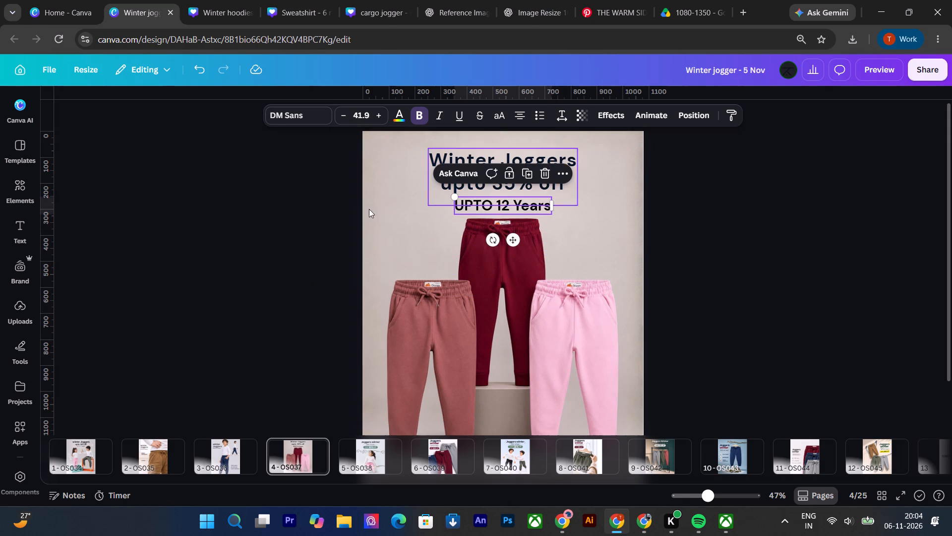
click(353, 207)
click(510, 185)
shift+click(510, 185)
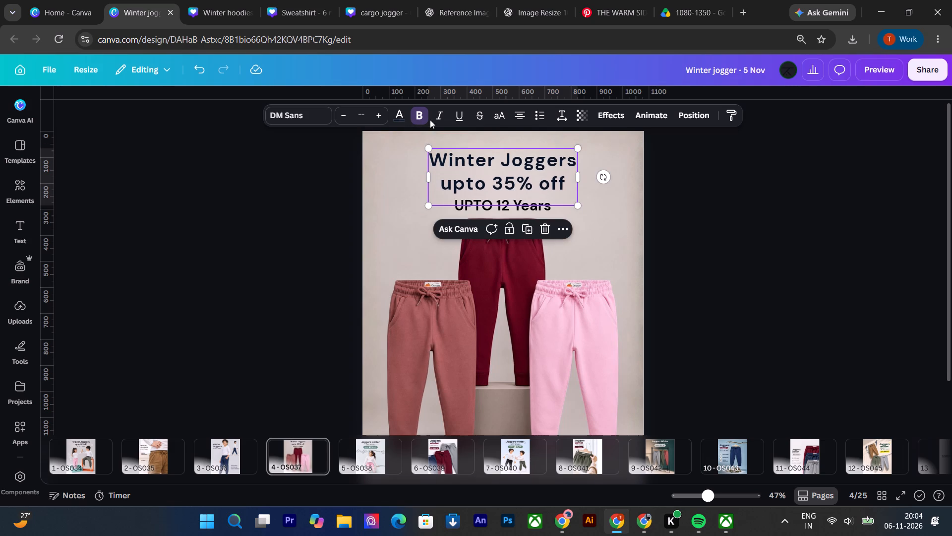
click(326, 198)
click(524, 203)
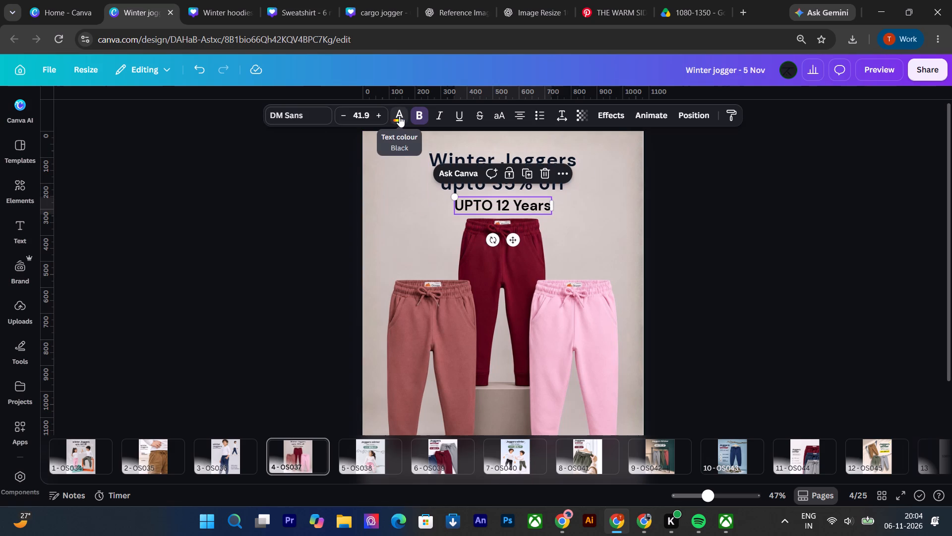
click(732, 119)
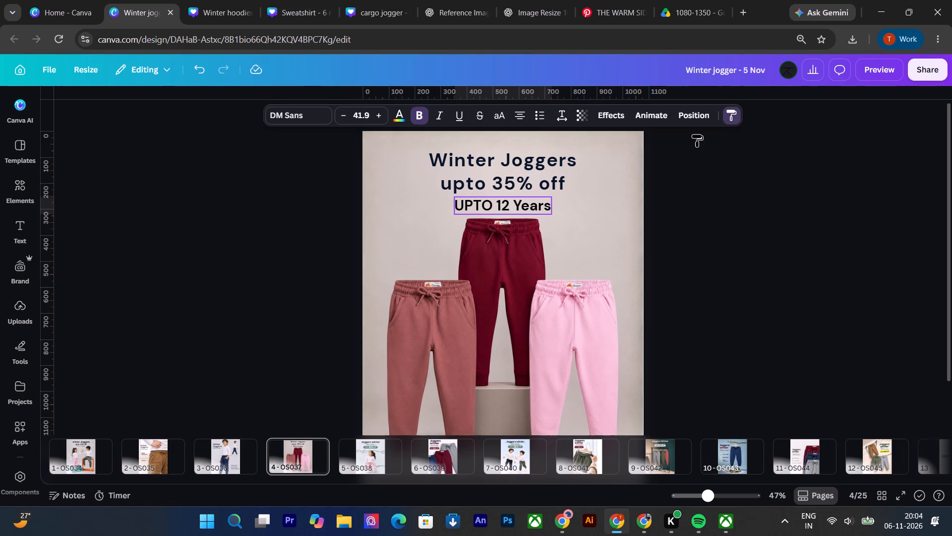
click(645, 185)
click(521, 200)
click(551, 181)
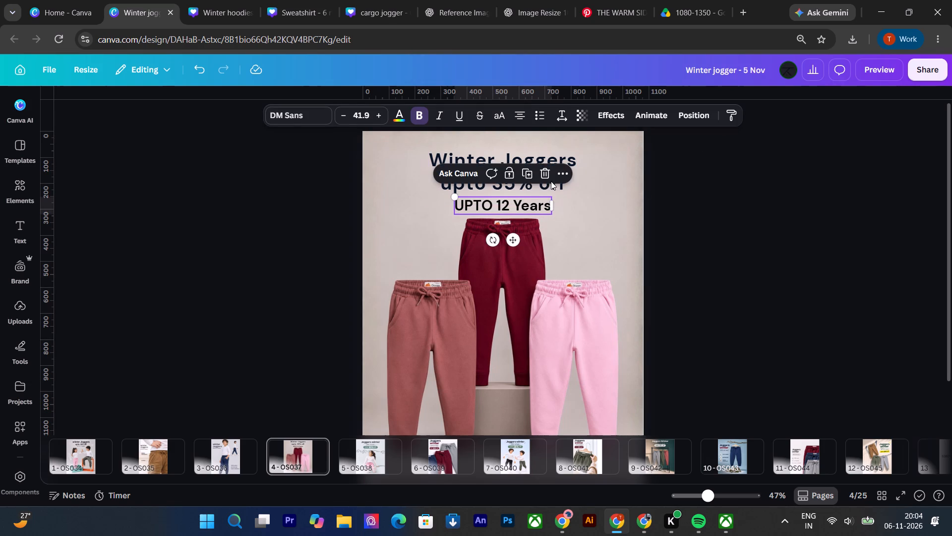
Copy the style of the "Winter Joggers" headline onto the "UPTO 12 Years" text.
click(559, 189)
click(733, 113)
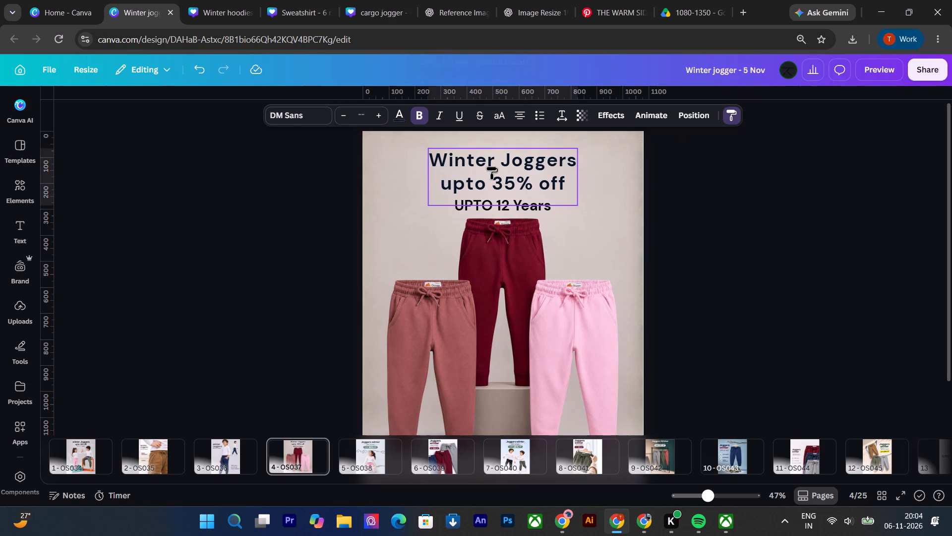
click(491, 167)
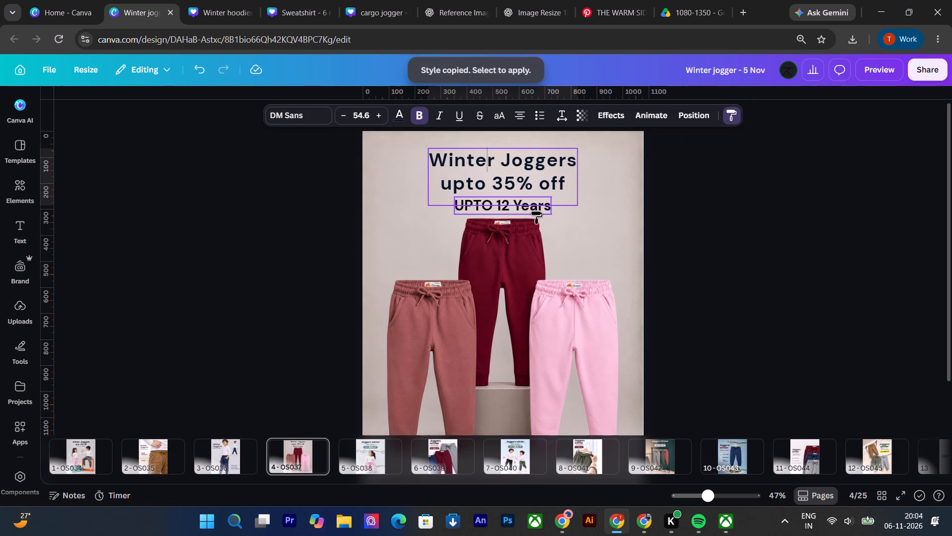
click(538, 213)
click(632, 212)
Shrink "UPTO 12 Years" to font size 35.3 and centre it between the headline and the maroon joggers.
click(465, 208)
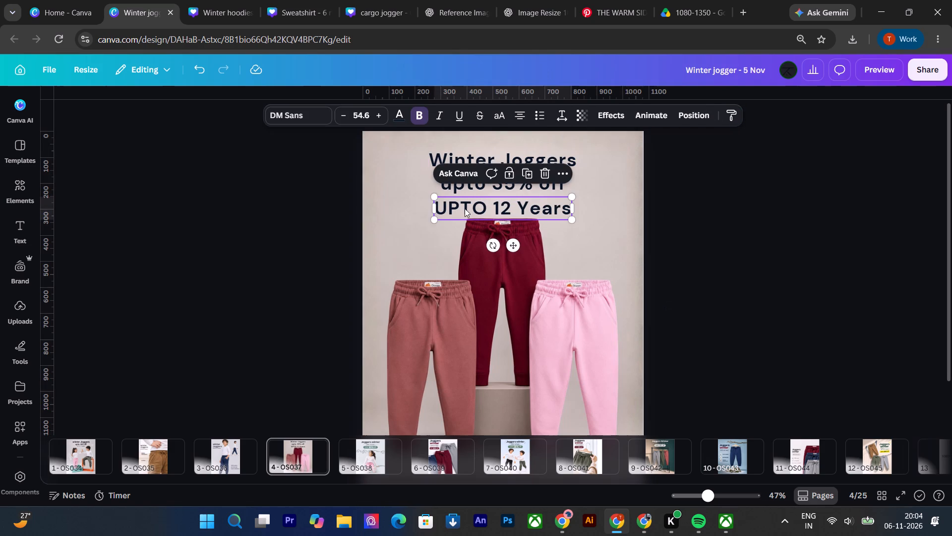
drag(433, 197, 471, 212)
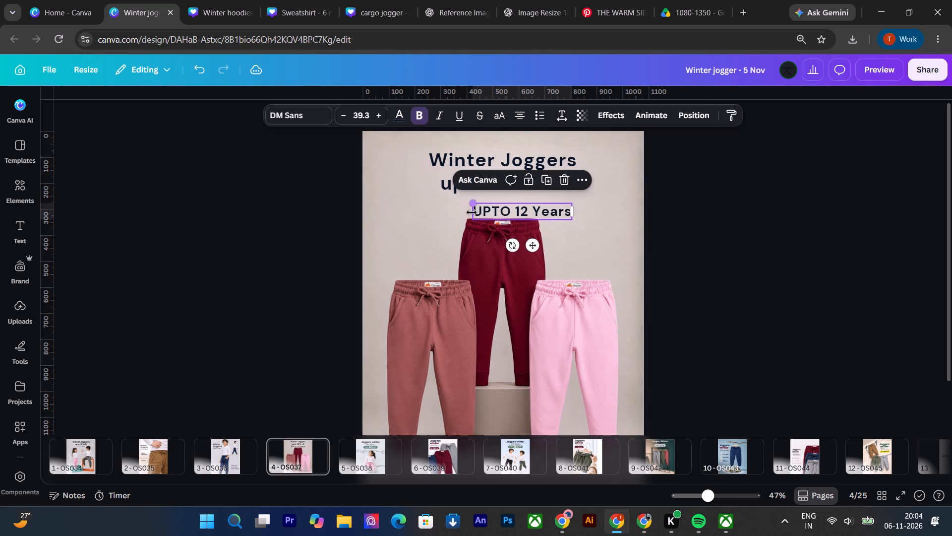
shift+drag(525, 214, 509, 210)
drag(455, 196, 457, 197)
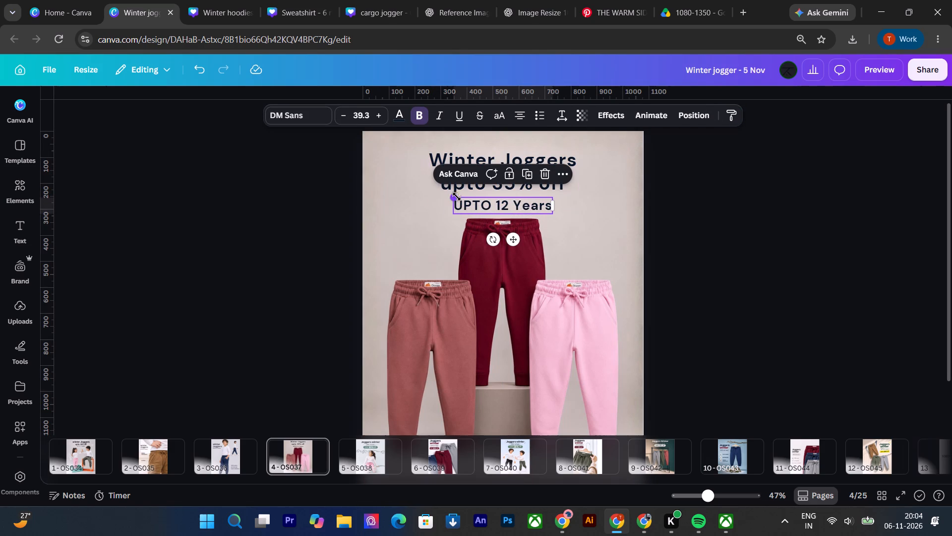
drag(457, 197, 465, 201)
shift+click(494, 210)
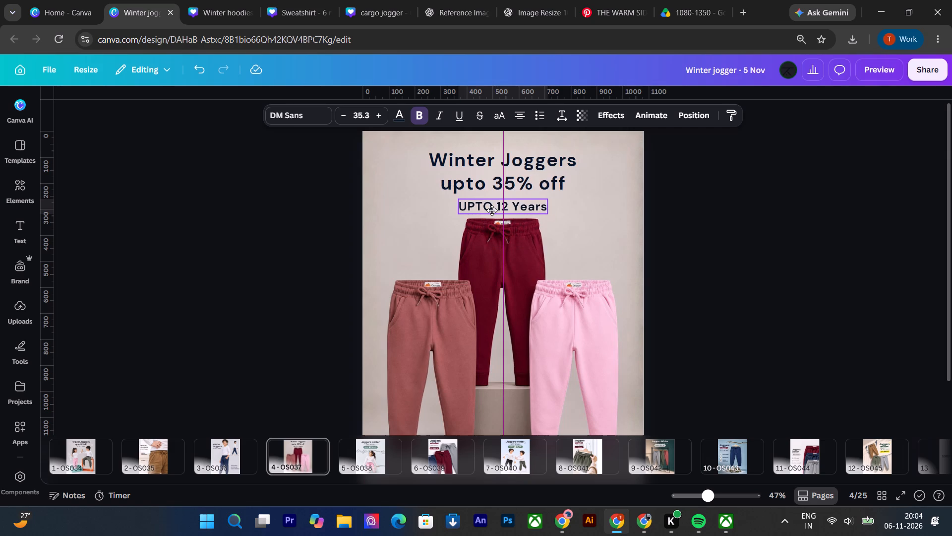
shift+click(492, 210)
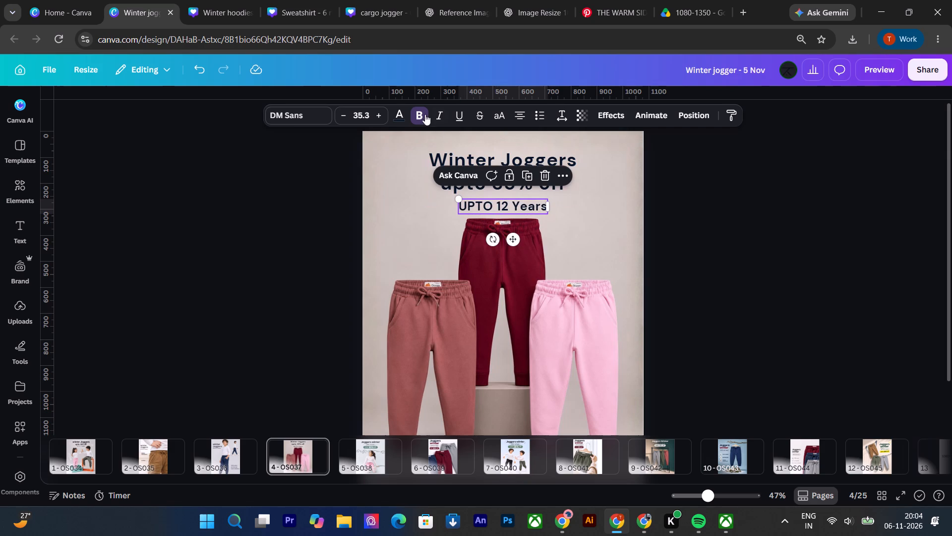
Apply the Background text effect to "UPTO 12 Years" on page 4.
click(608, 116)
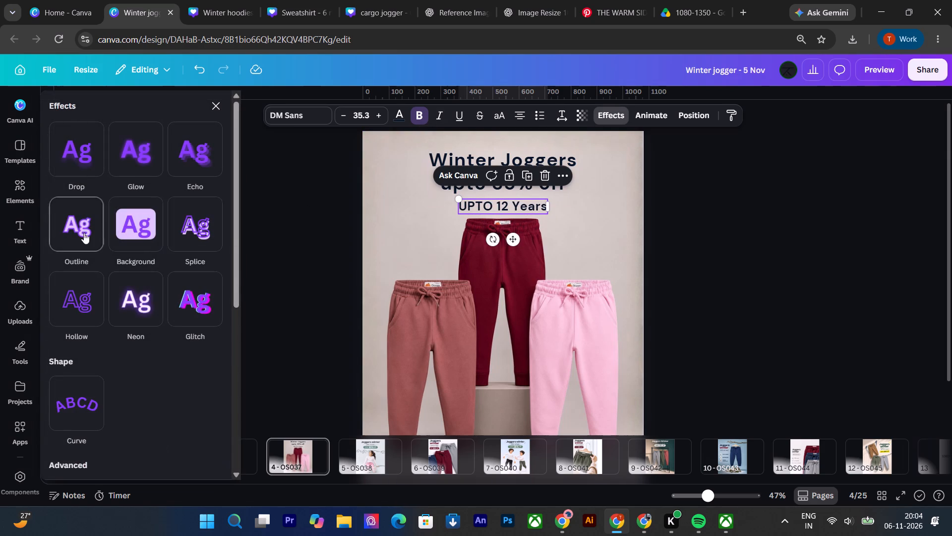
click(138, 229)
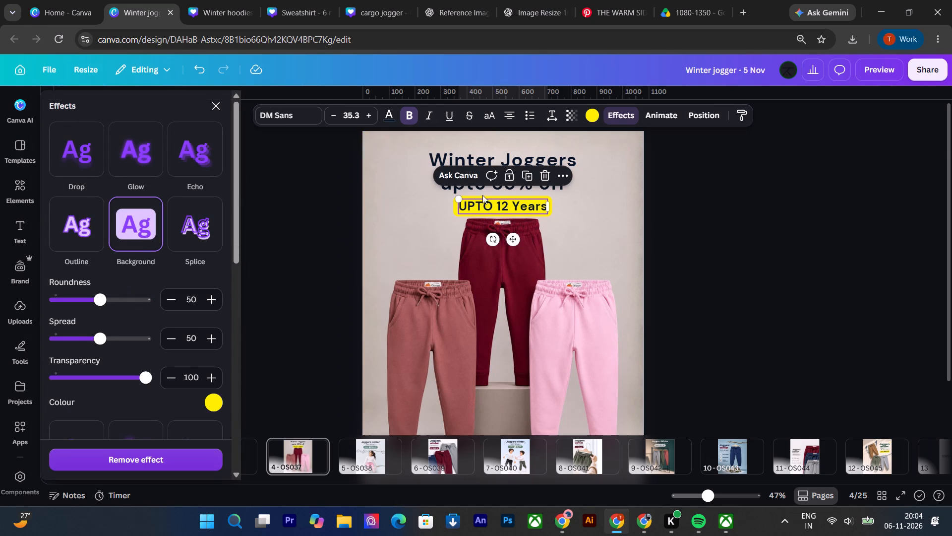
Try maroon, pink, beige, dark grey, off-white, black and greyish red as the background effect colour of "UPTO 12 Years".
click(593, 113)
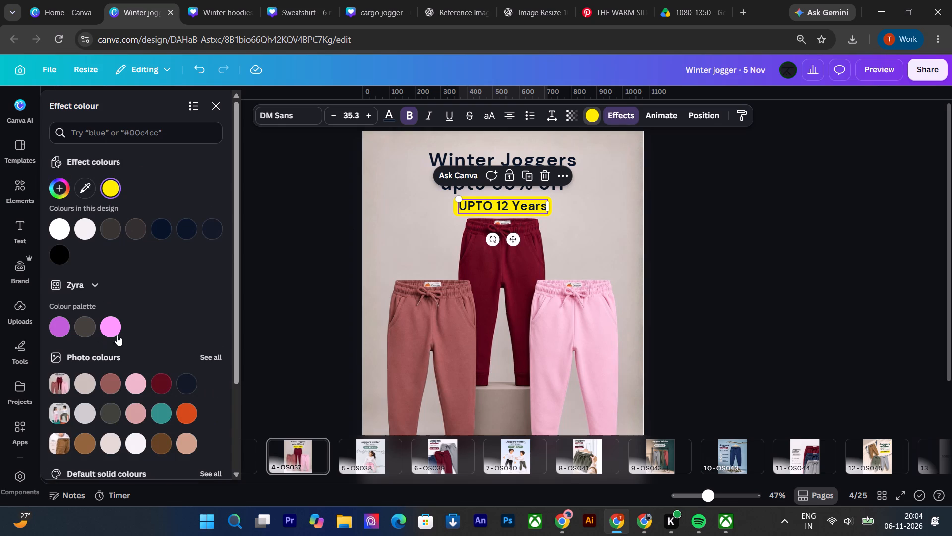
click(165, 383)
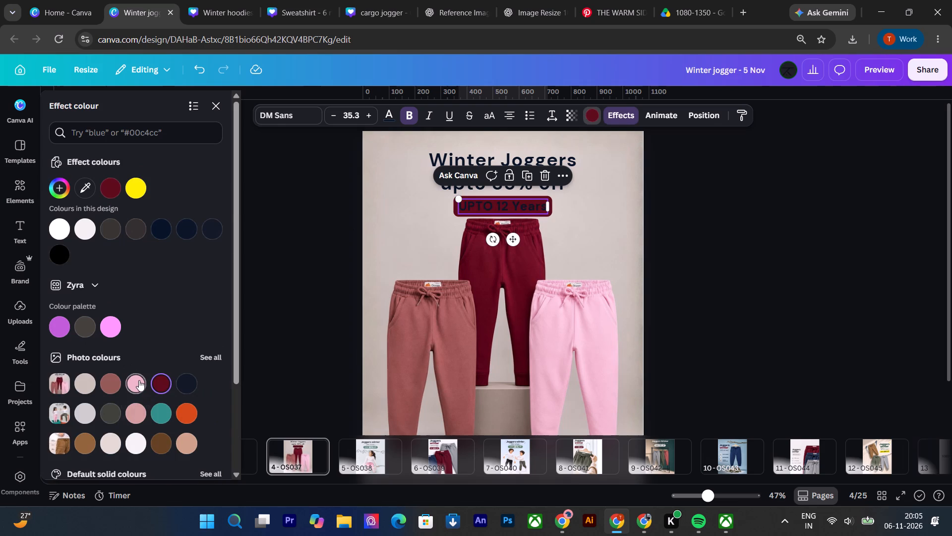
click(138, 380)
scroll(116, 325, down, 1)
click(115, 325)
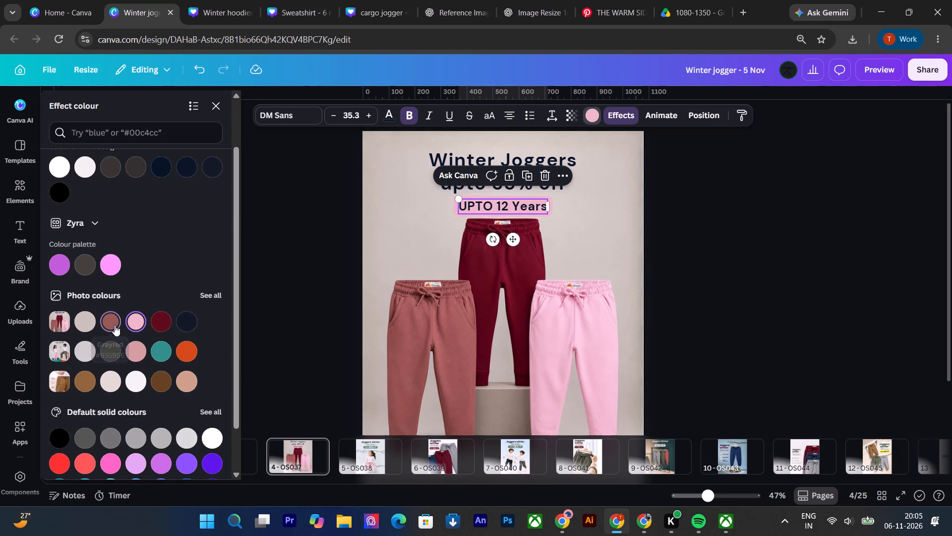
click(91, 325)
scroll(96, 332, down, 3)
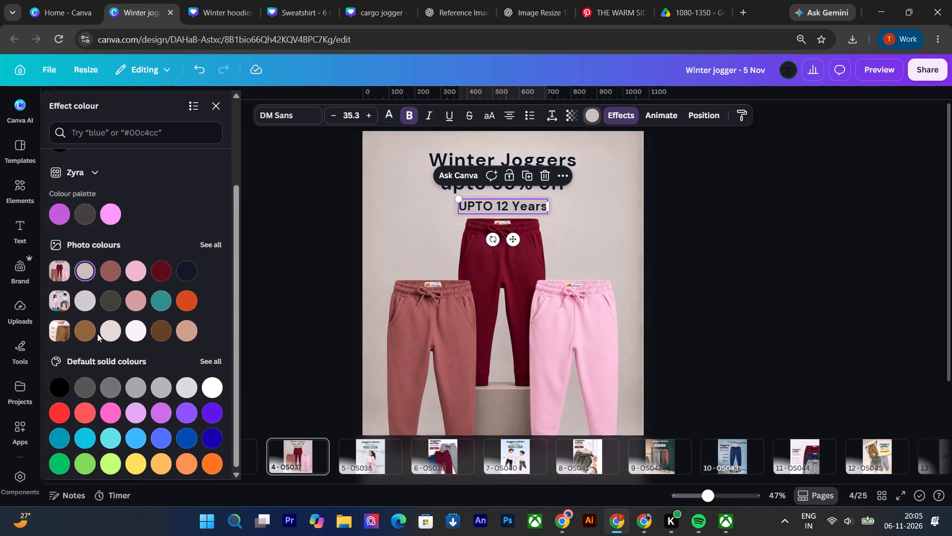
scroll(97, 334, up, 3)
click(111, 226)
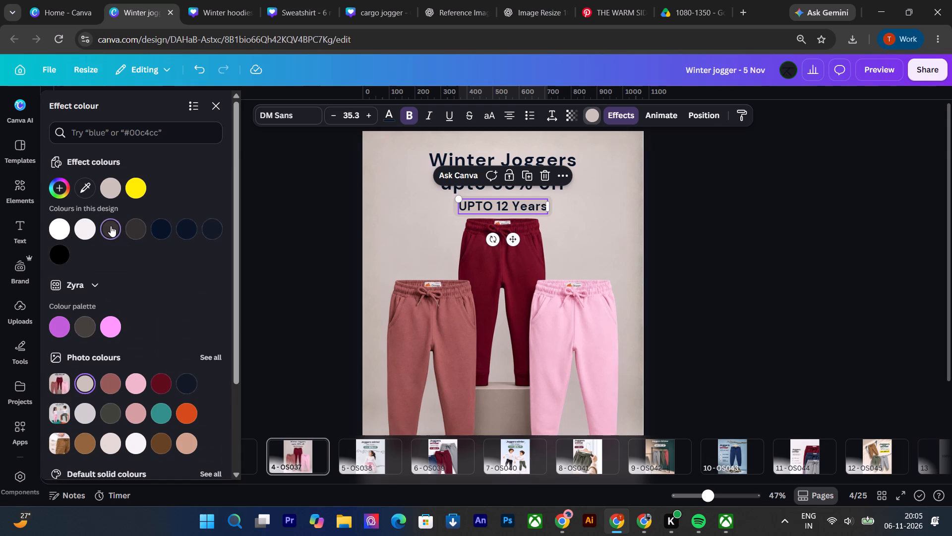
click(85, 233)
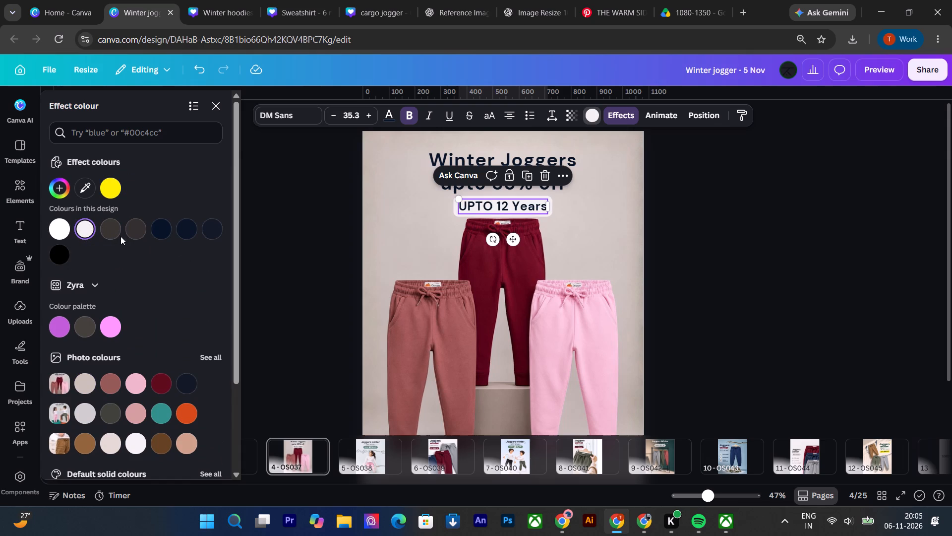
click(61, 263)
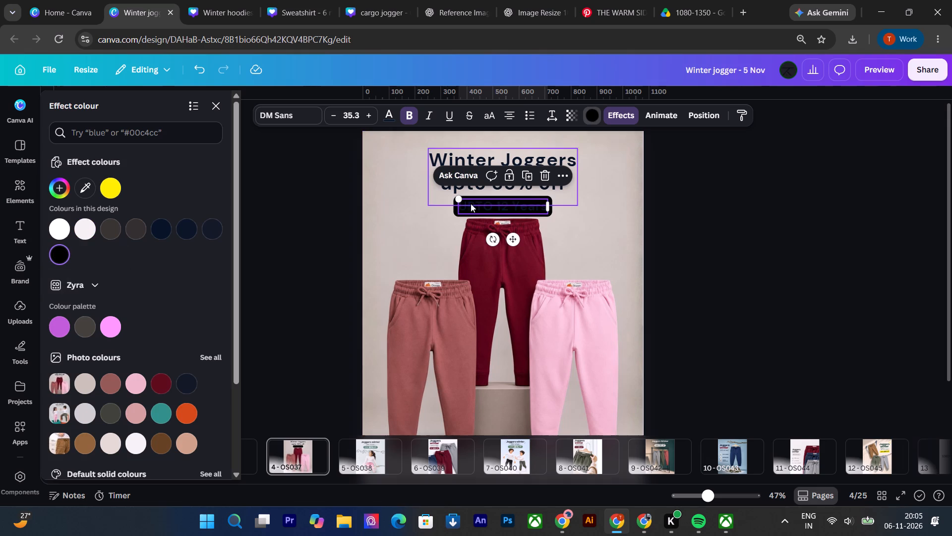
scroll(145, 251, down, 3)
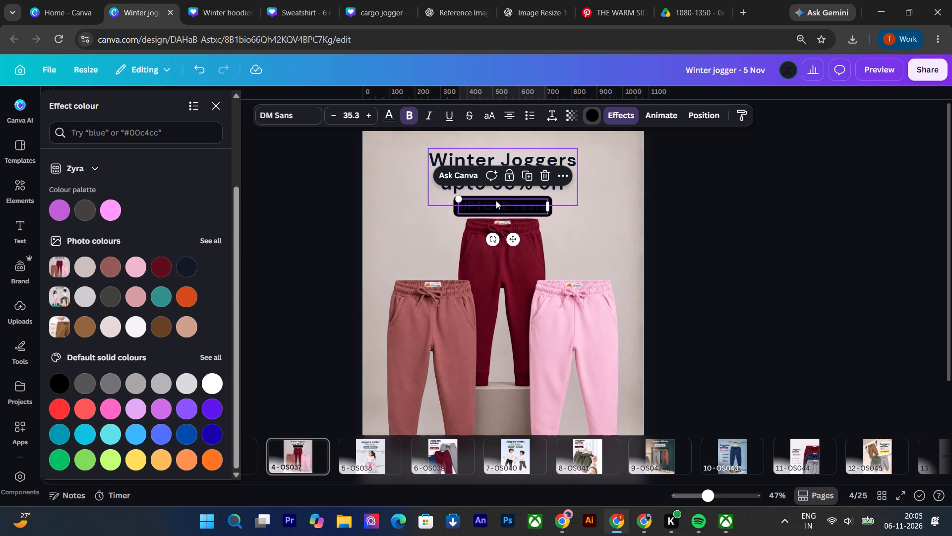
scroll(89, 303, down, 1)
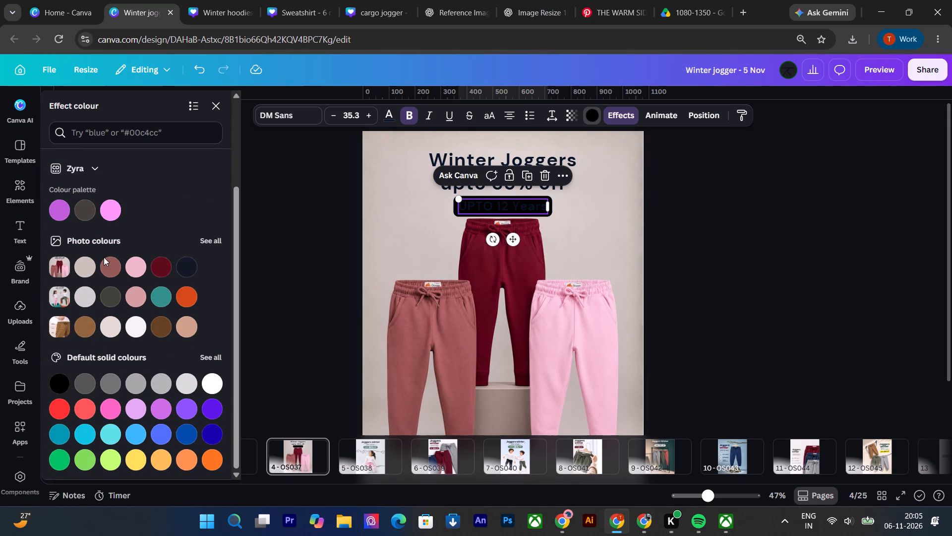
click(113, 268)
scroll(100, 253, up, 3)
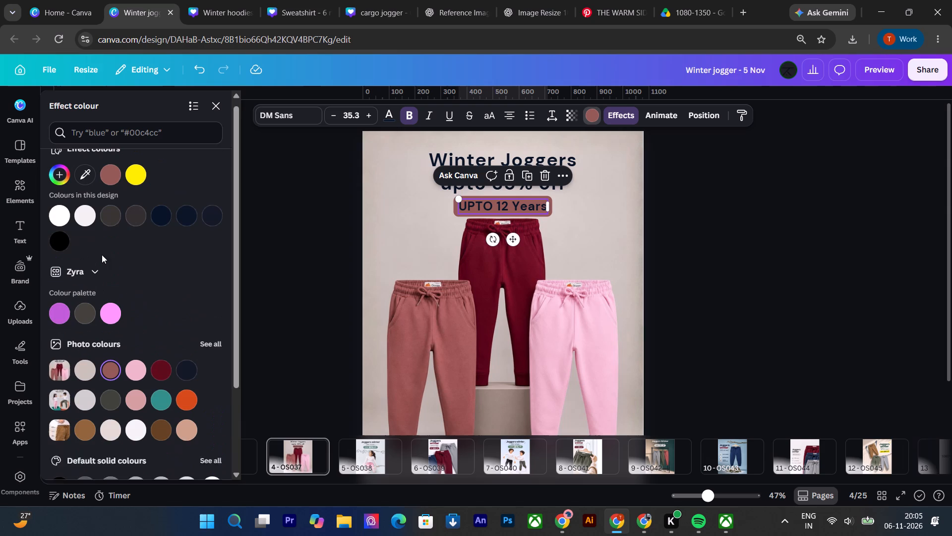
Give the "UPTO 12 Years" tag a black background with white text.
click(64, 260)
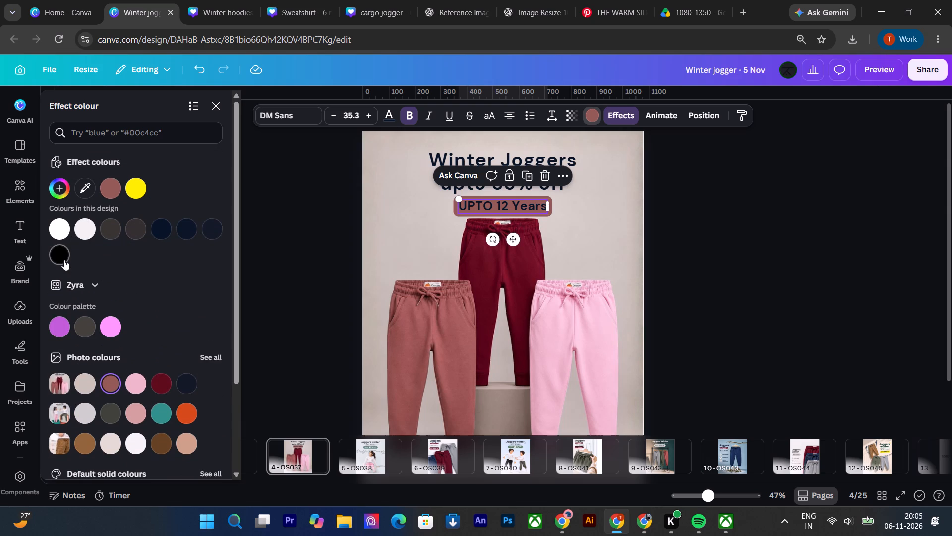
click(395, 123)
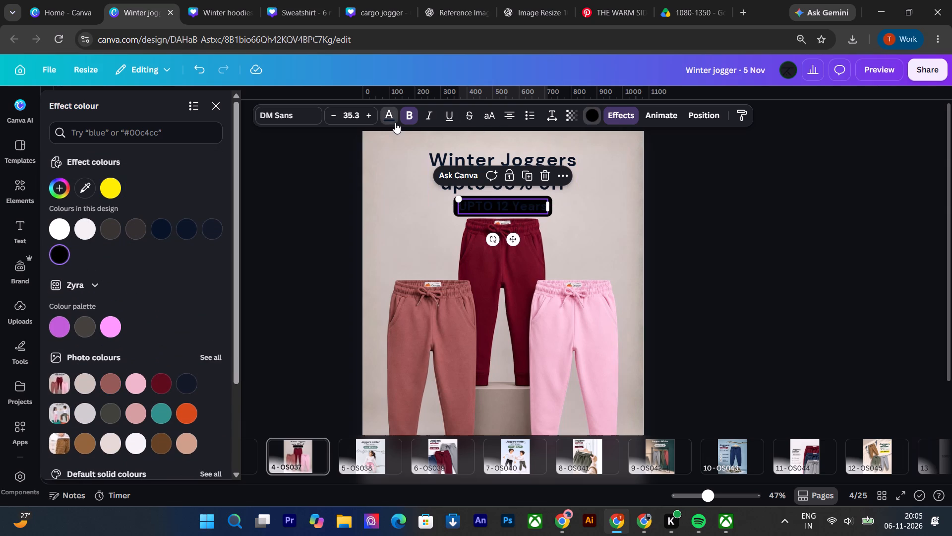
click(58, 260)
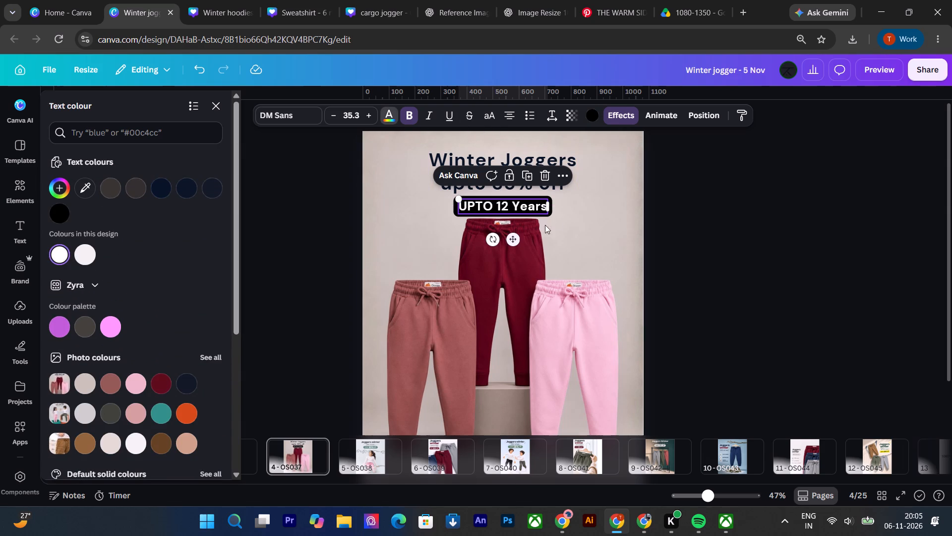
Shrink the "UPTO 12 Years" tag to font size 27.5 and centre it below the headline.
click(682, 203)
drag(457, 198, 476, 202)
drag(516, 206, 508, 206)
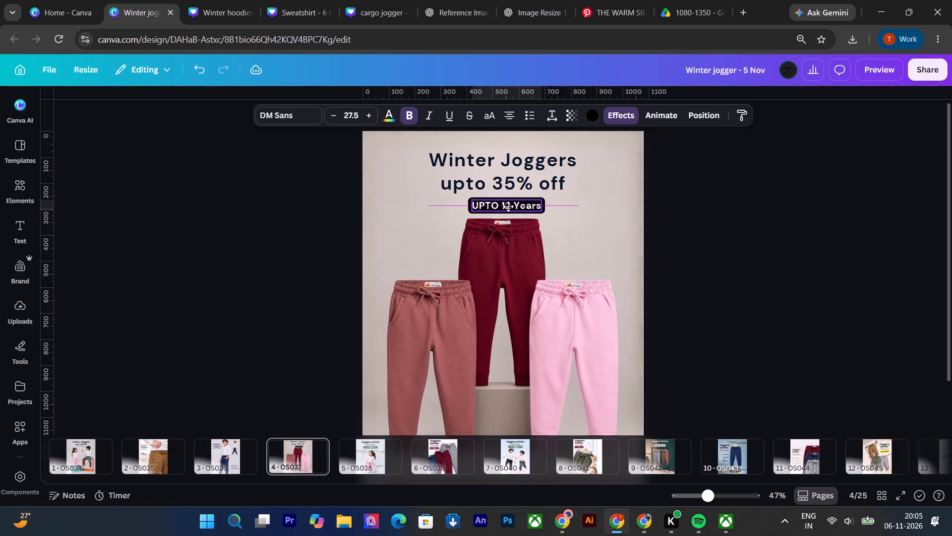
drag(508, 206, 505, 206)
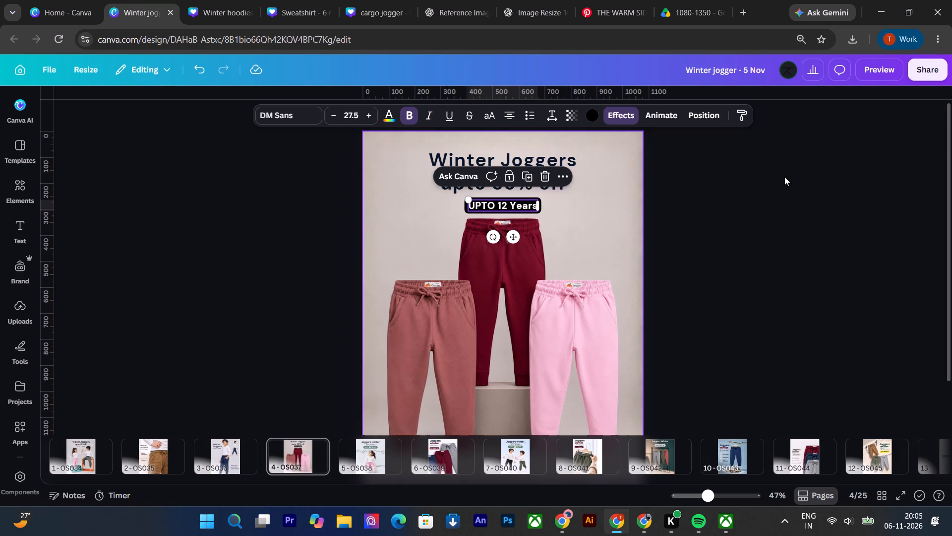
Copy the "Winter Joggers upto 35% off" headline together with the "UPTO 12 Years" tag from page 4.
key(ctrl+c)
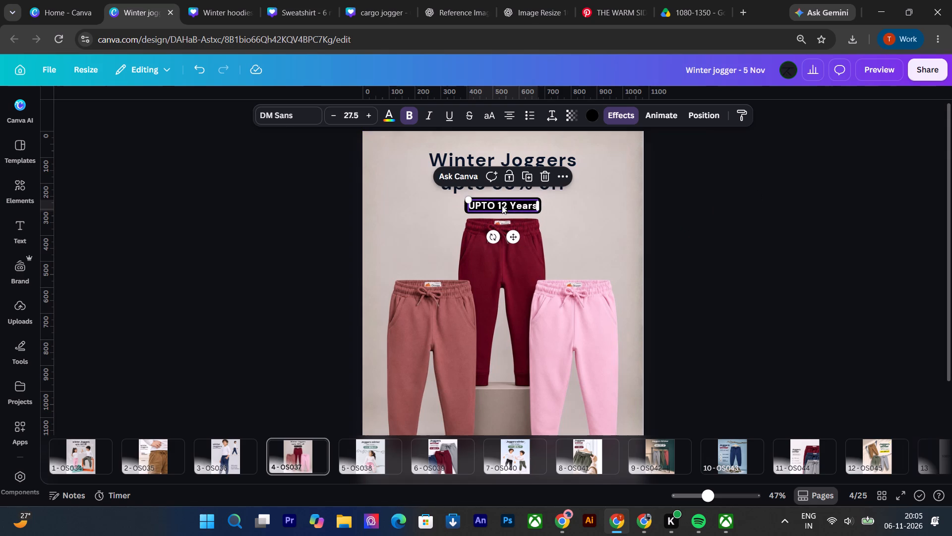
shift+click(479, 191)
key(ctrl+c)
click(696, 302)
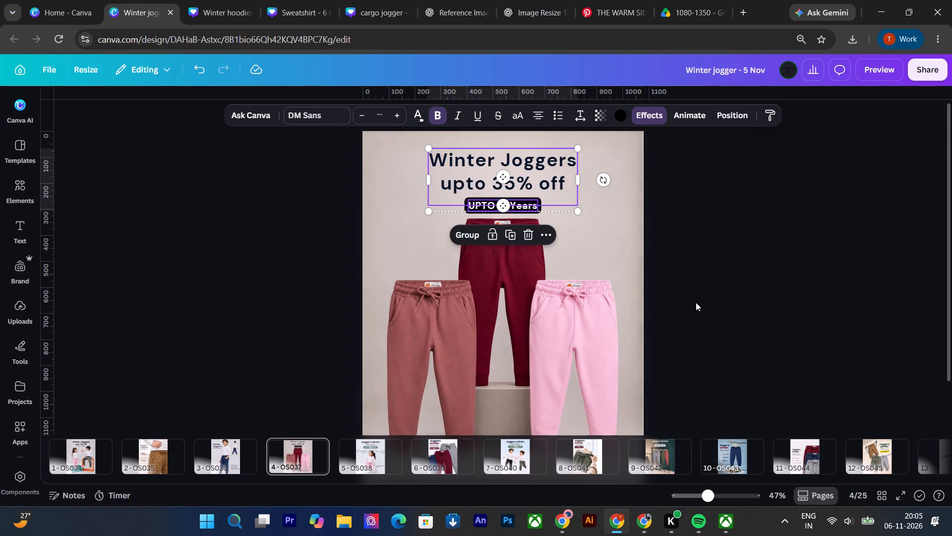
On the vertical OS037 ad (page 17), delete all the text baked into the image with Grab Text.
click(398, 484)
drag(402, 483, 573, 466)
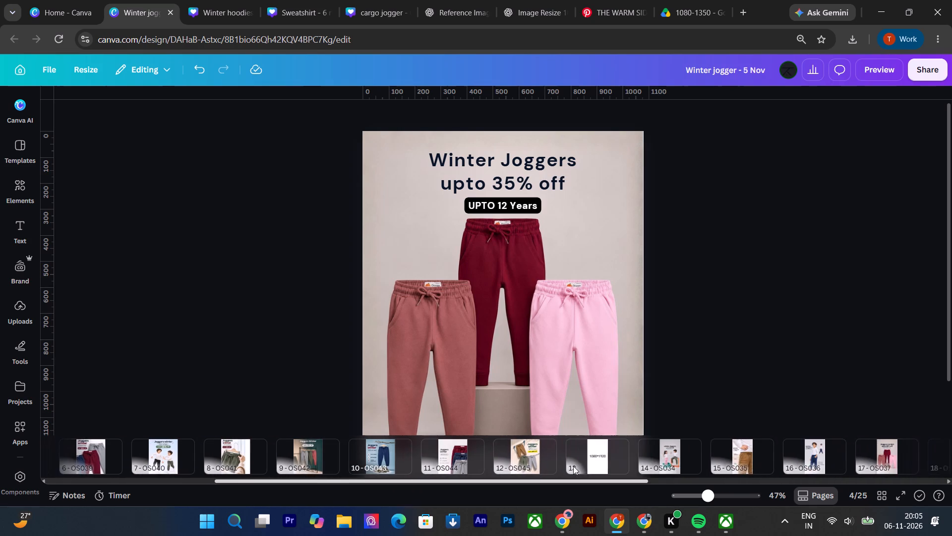
drag(573, 466, 656, 470)
click(726, 448)
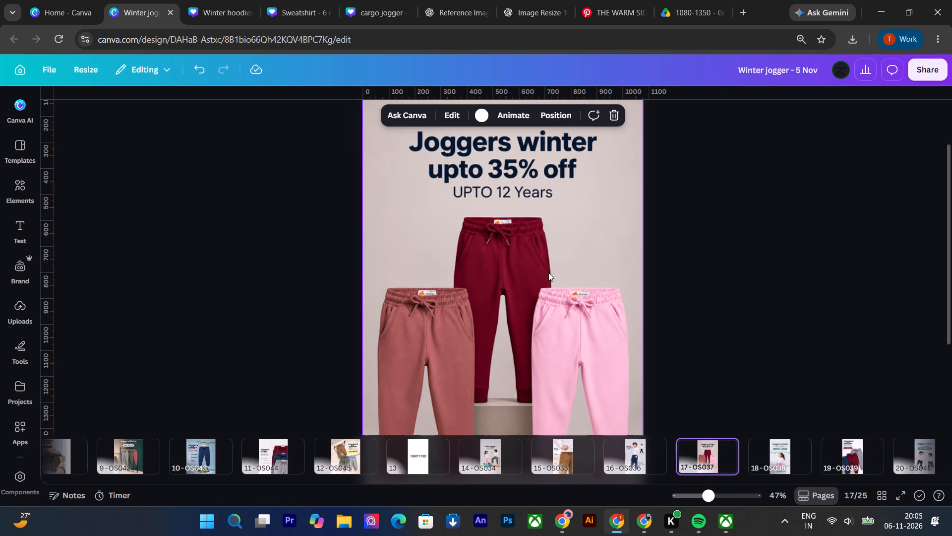
click(530, 196)
click(290, 115)
click(270, 110)
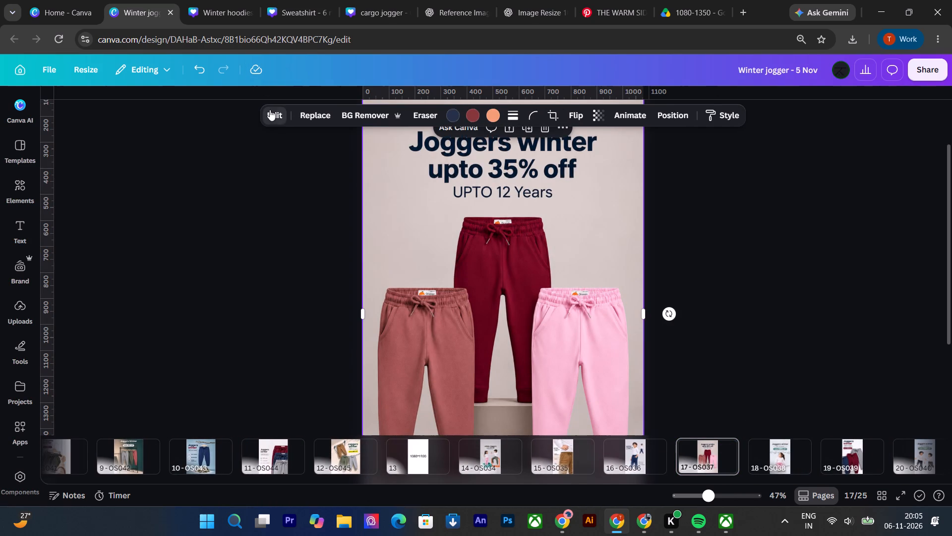
click(216, 196)
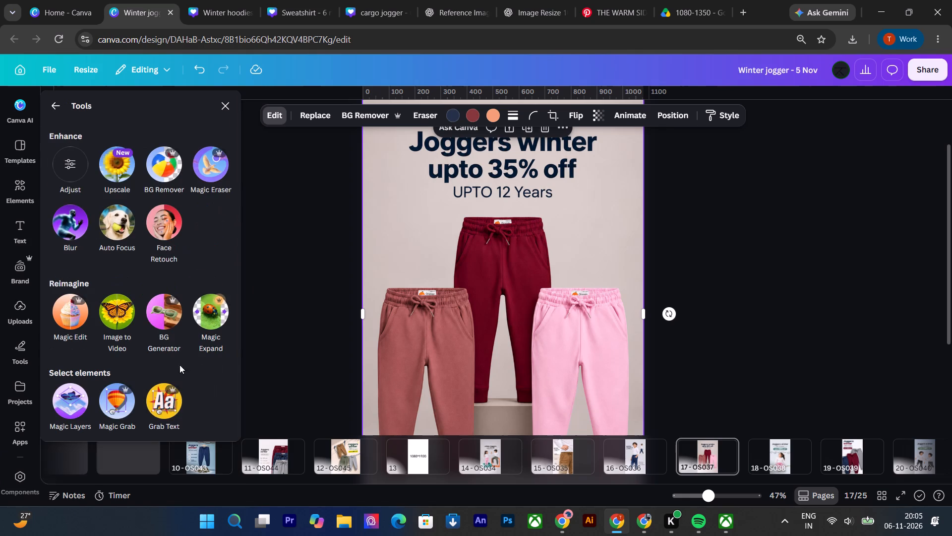
scroll(180, 381, down, 5)
click(168, 410)
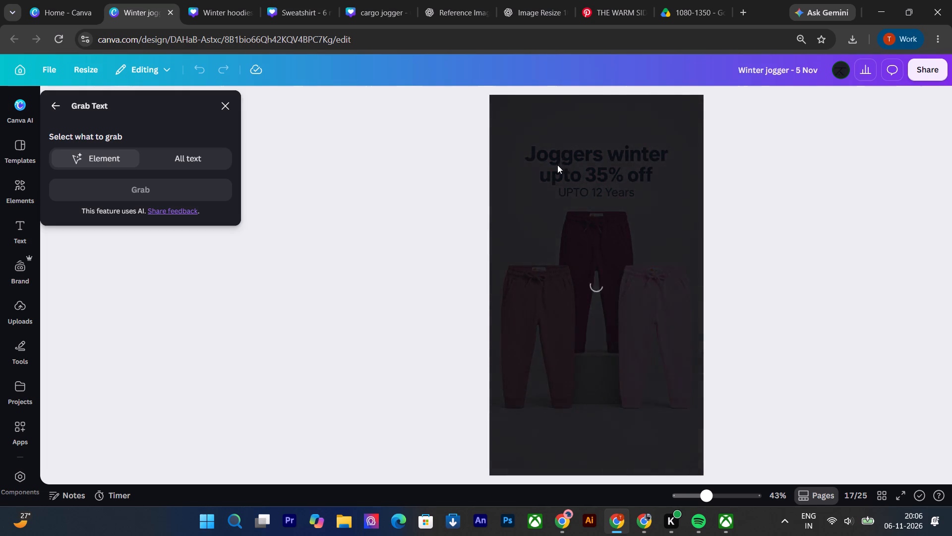
click(554, 165)
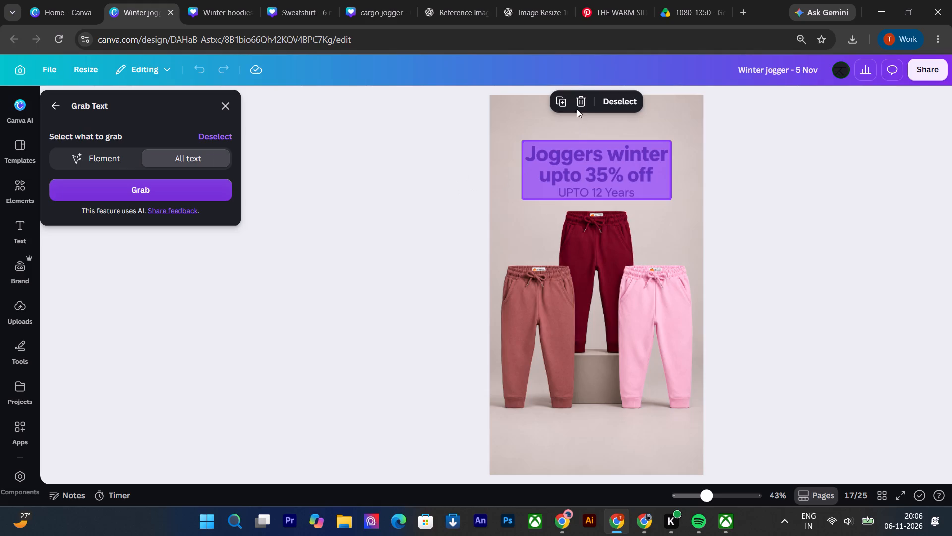
click(579, 107)
click(230, 105)
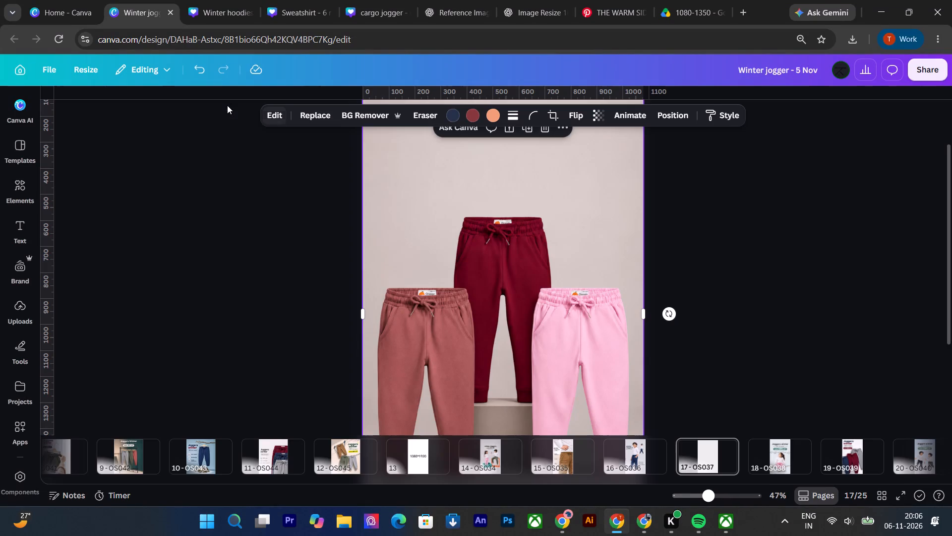
Paste the copied headline and "UPTO 12 Years" tag onto page 17 and place them centred above the maroon joggers.
ctrl+scroll(401, 204, down, 2)
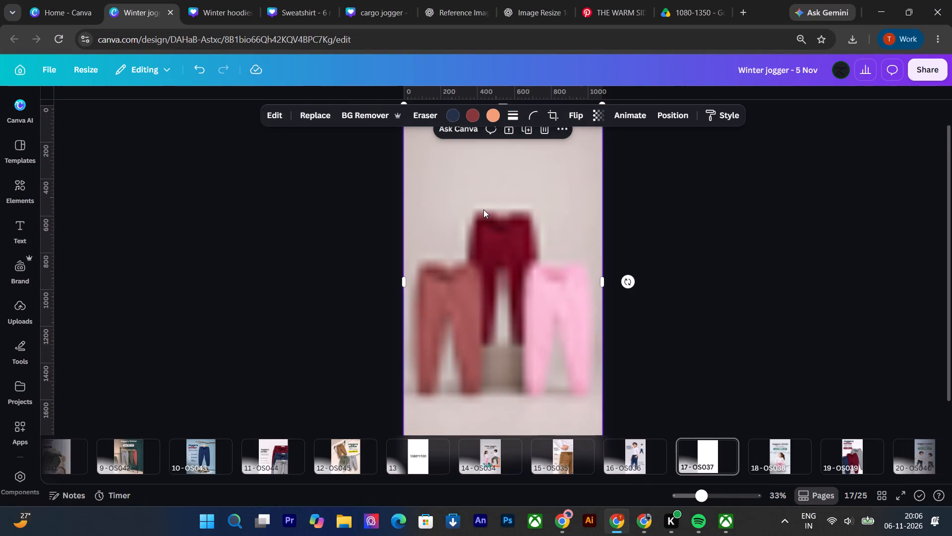
ctrl+scroll(483, 209, down, 2)
key(ctrl+v)
shift+drag(491, 169, 495, 193)
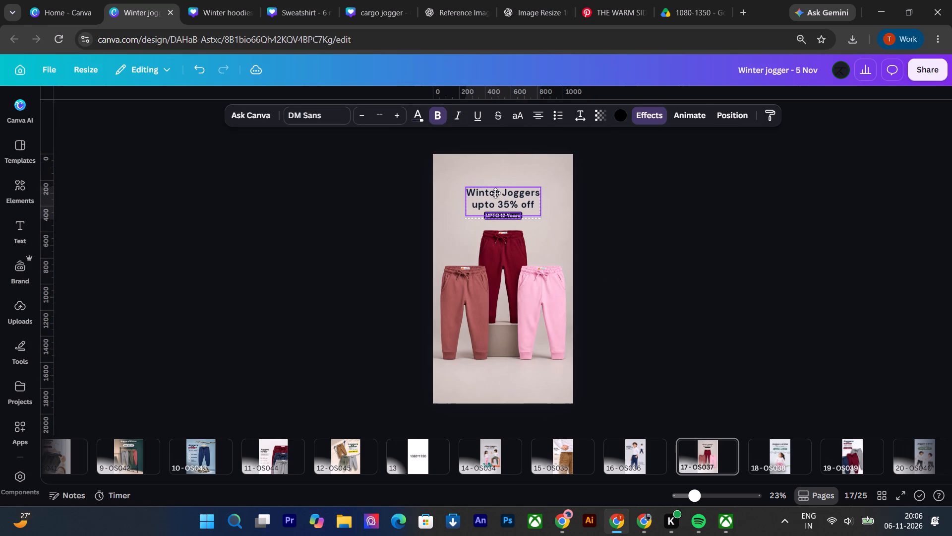
shift+drag(495, 193, 495, 194)
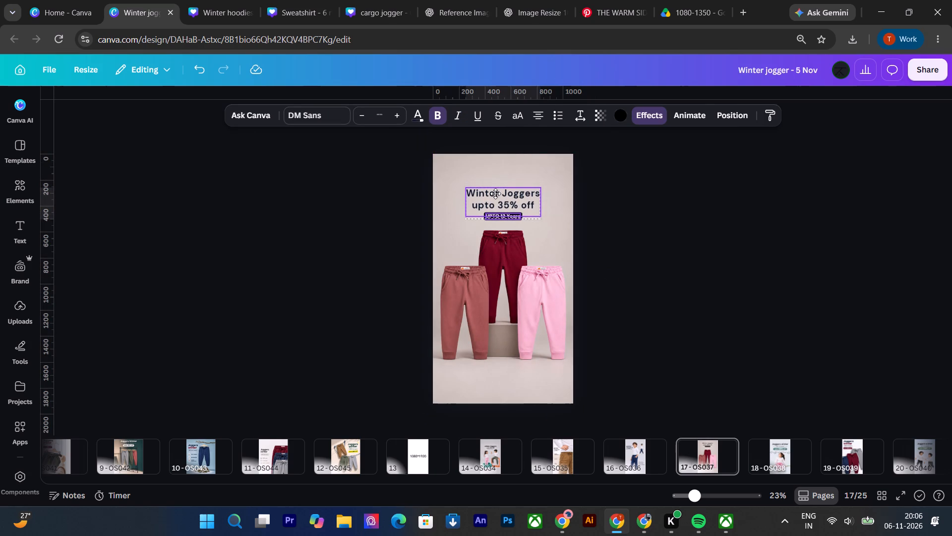
shift+drag(495, 194, 498, 194)
shift+drag(498, 194, 498, 194)
Enlarge the pasted headline and tag together slightly and re-centre them on the page.
drag(464, 187, 457, 187)
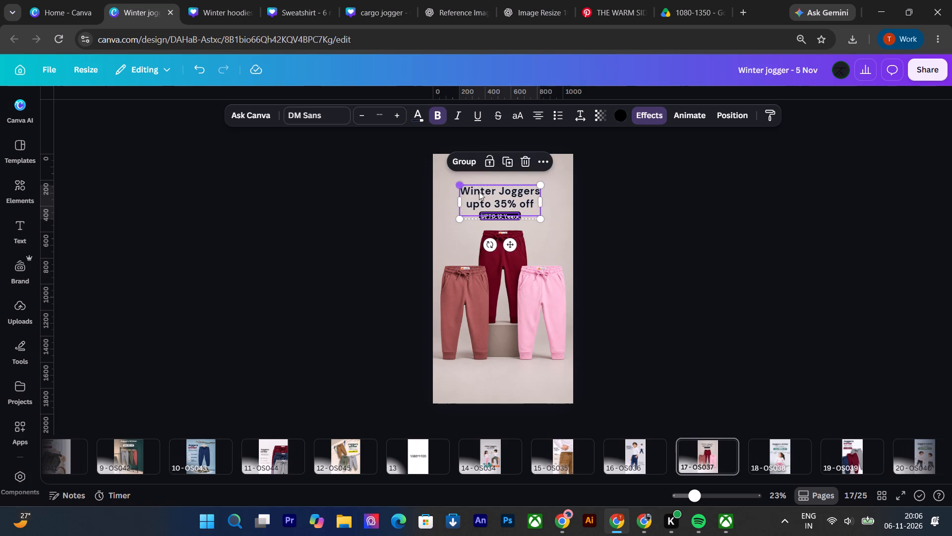
shift+drag(509, 200, 514, 200)
click(664, 222)
click(360, 273)
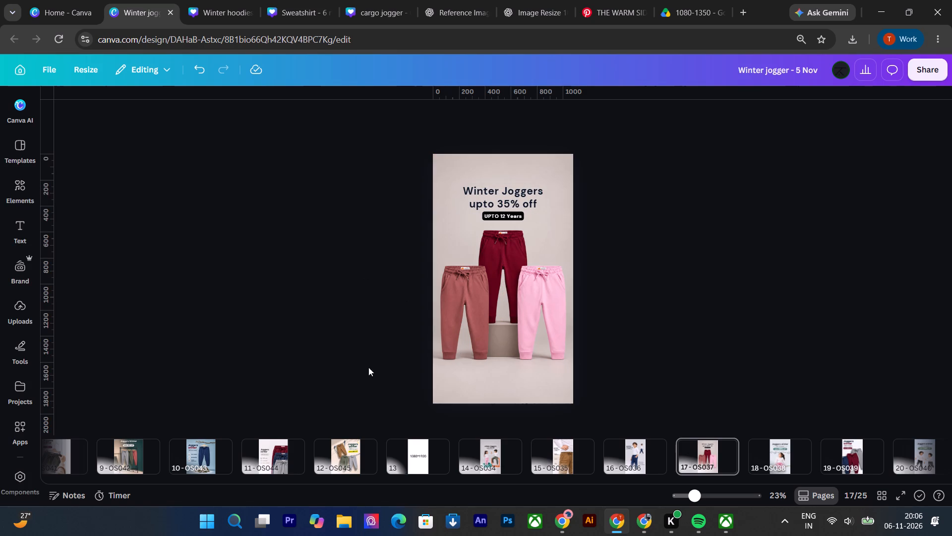
click(228, 386)
Nudge the "Winter Joggers upto 35% off" headline on page 17 slightly upward.
drag(413, 481, 386, 485)
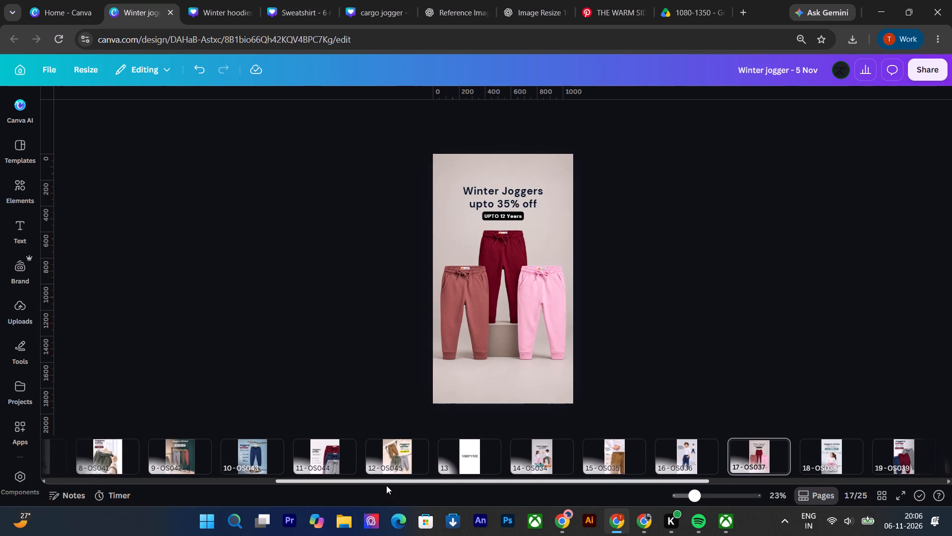
drag(386, 485, 114, 498)
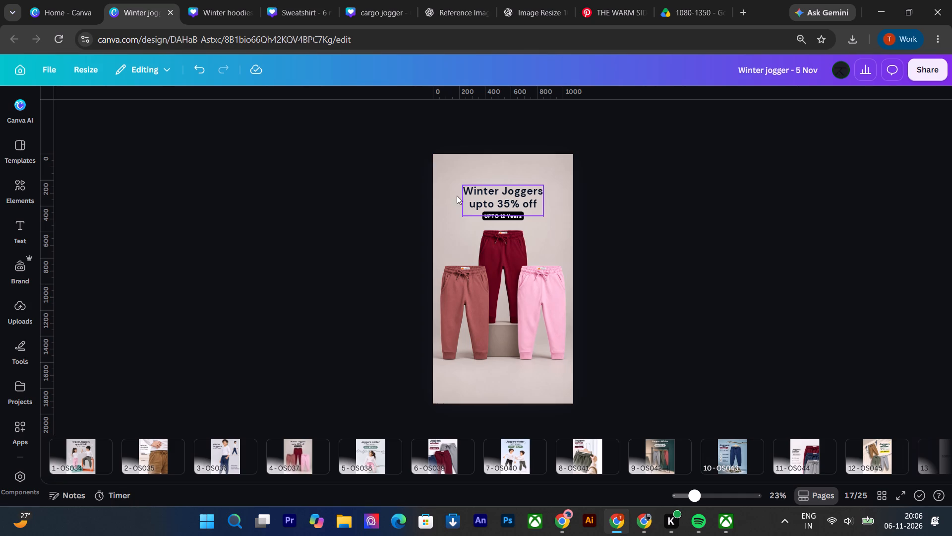
click(498, 202)
key(Up)
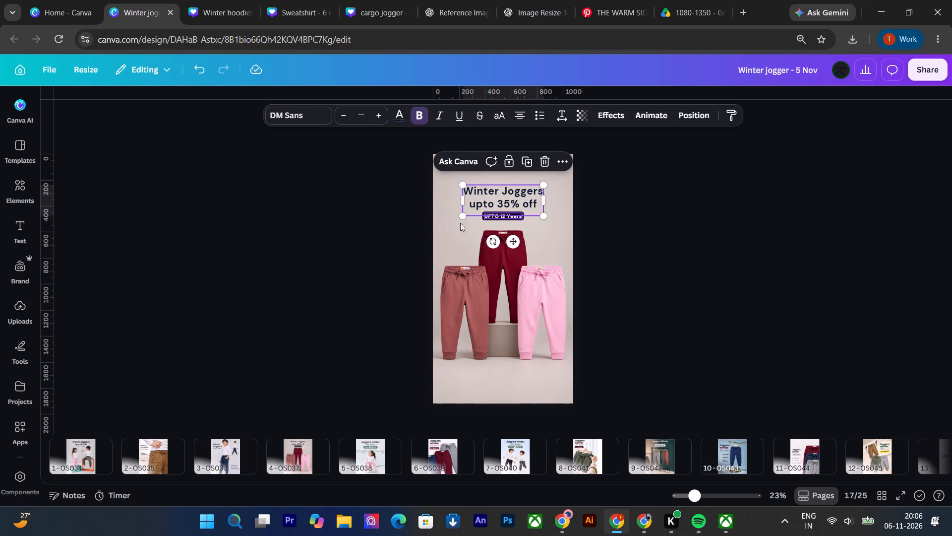
click(372, 218)
click(298, 257)
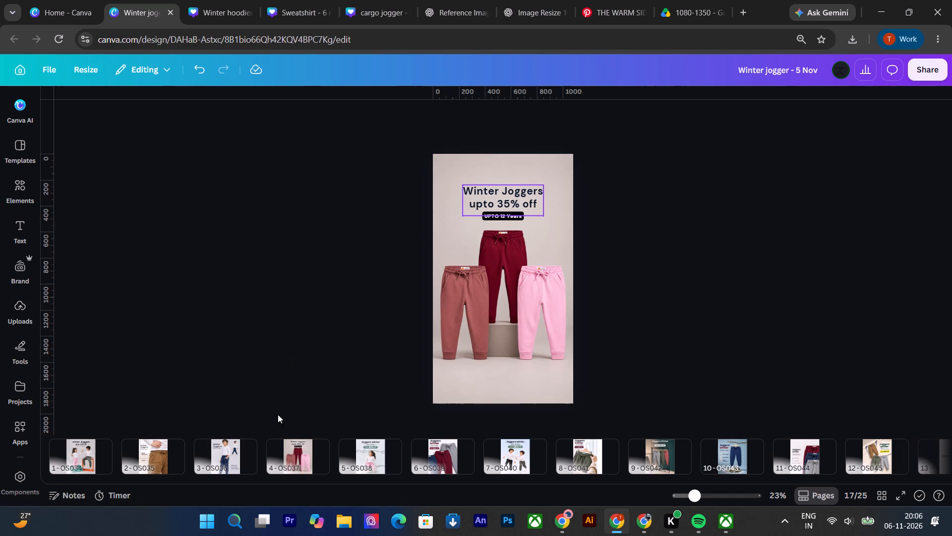
On the OS038 ad (page 5), extract only the baked-in "Joggers winter" headline as editable text with Grab Text.
click(315, 443)
click(363, 450)
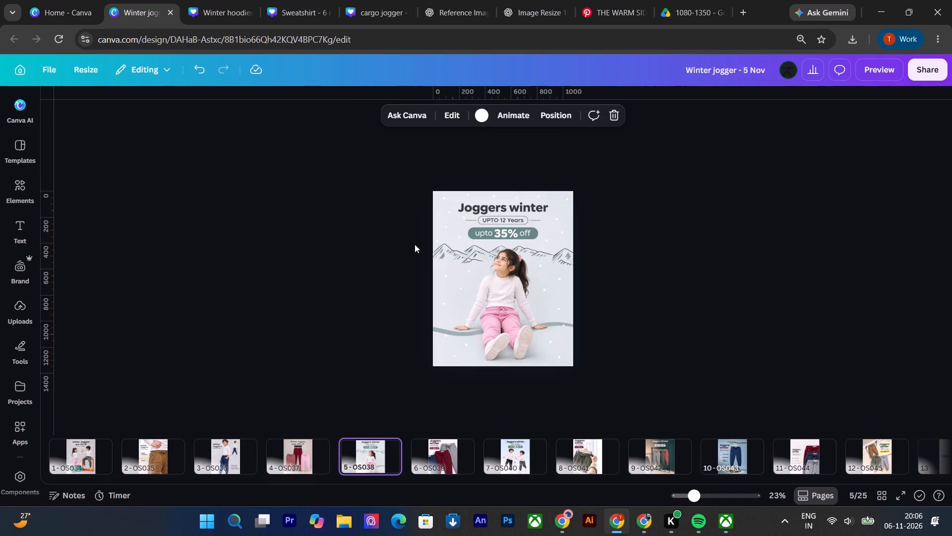
click(484, 254)
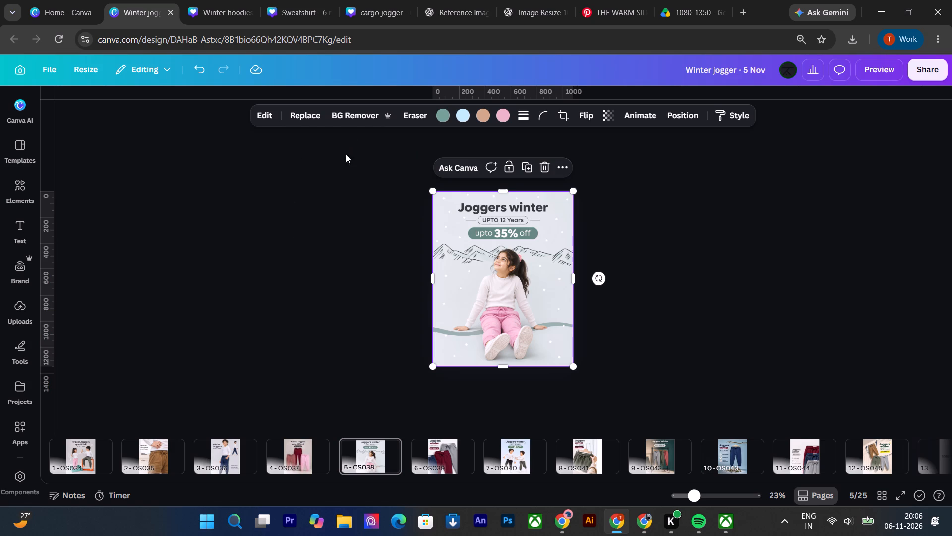
drag(344, 483, 432, 484)
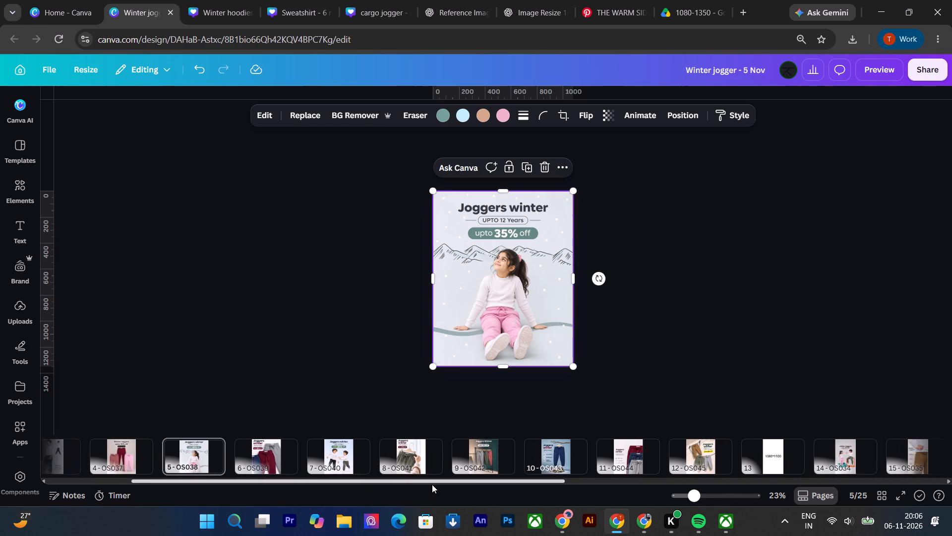
drag(432, 484, 437, 484)
double_click(472, 224)
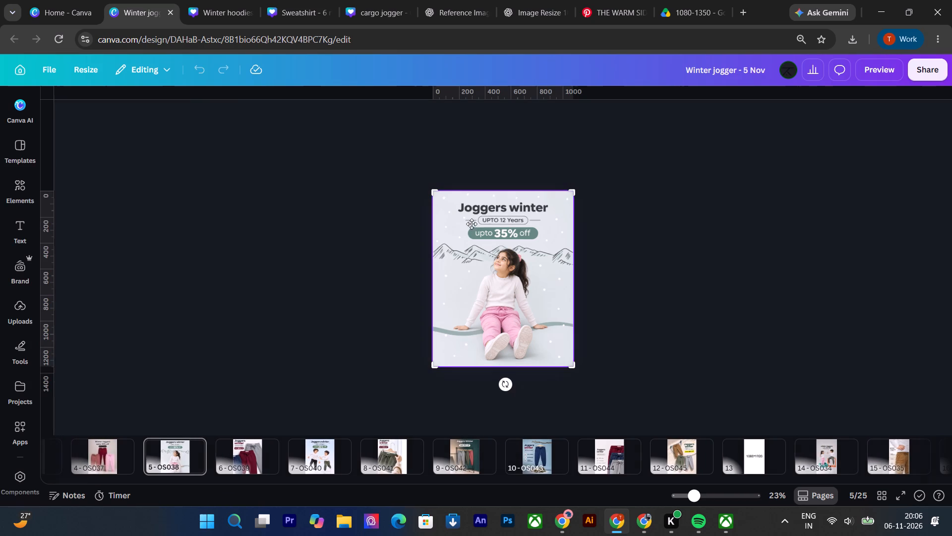
click(360, 211)
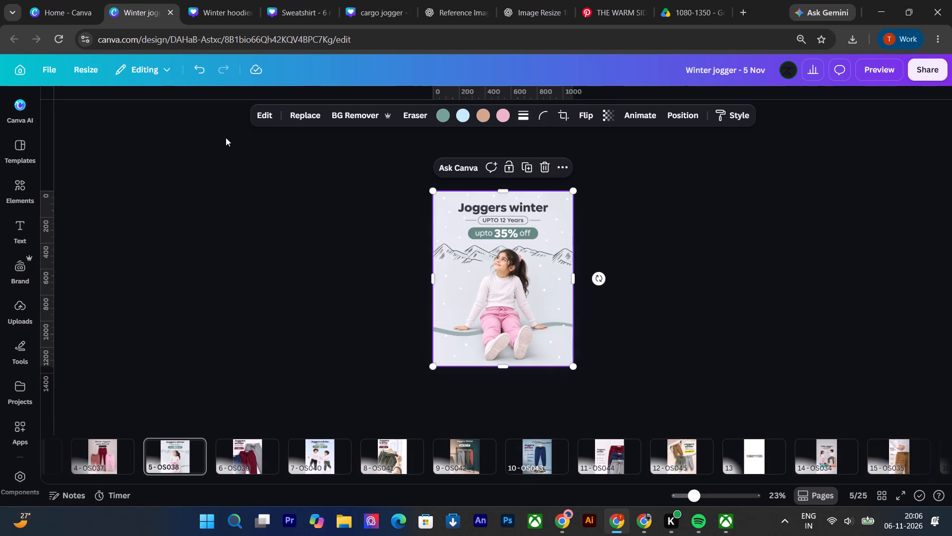
click(257, 114)
click(212, 191)
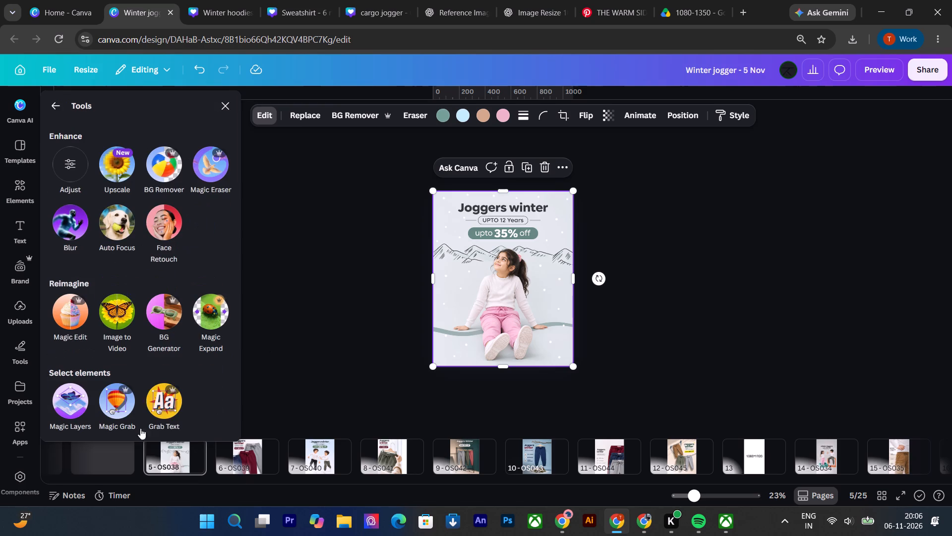
scroll(153, 397, down, 5)
click(172, 403)
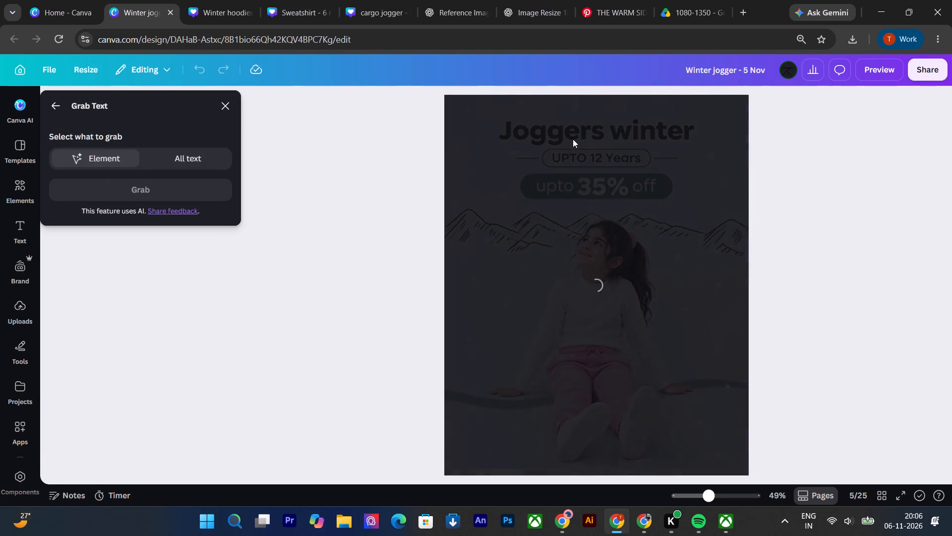
click(573, 139)
click(574, 154)
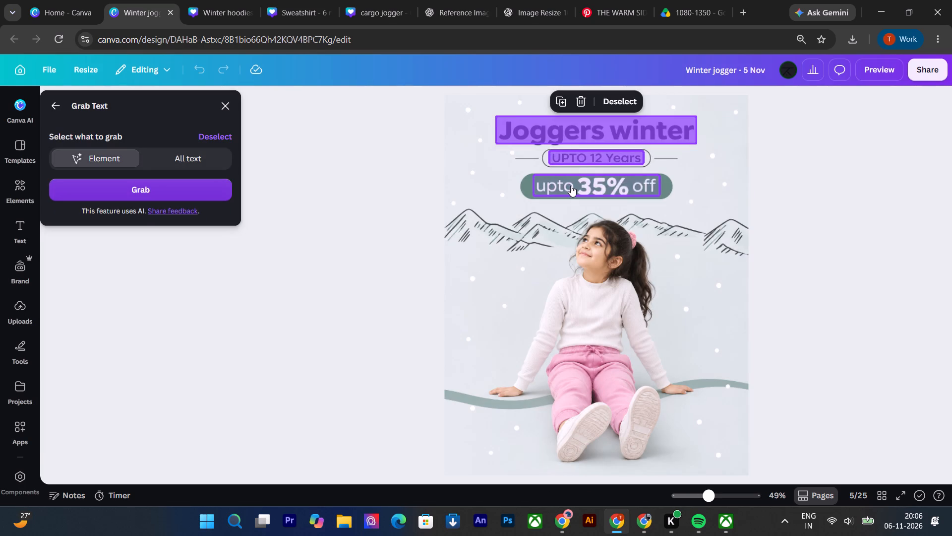
click(571, 186)
click(571, 186)
click(577, 124)
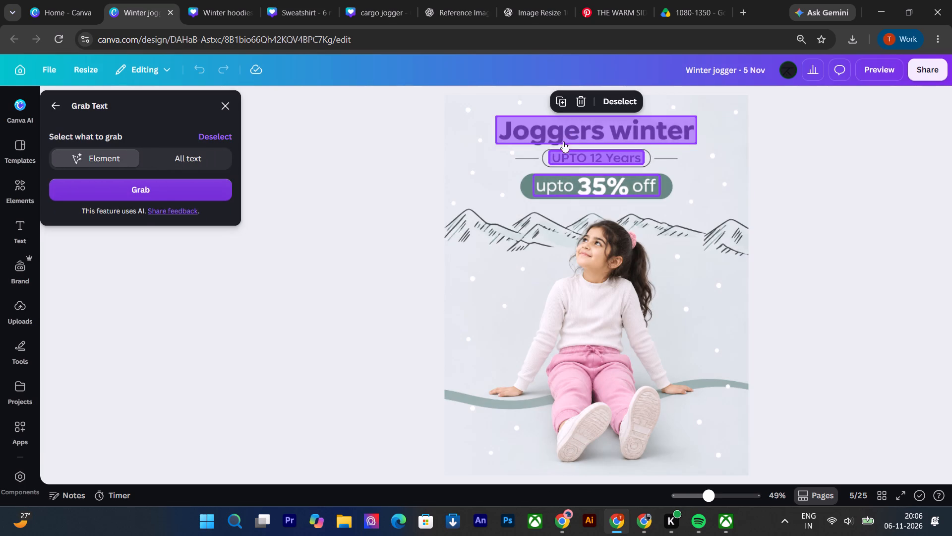
click(597, 154)
click(514, 117)
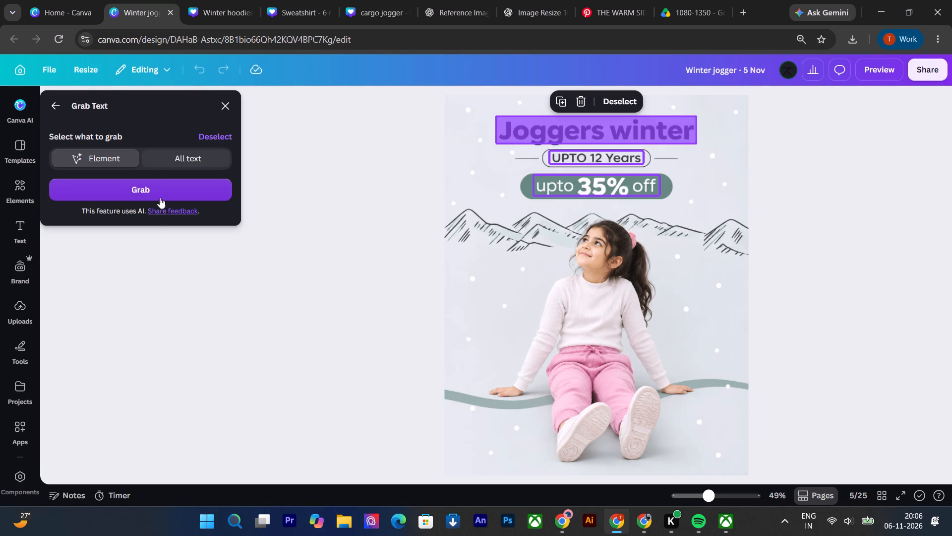
click(158, 186)
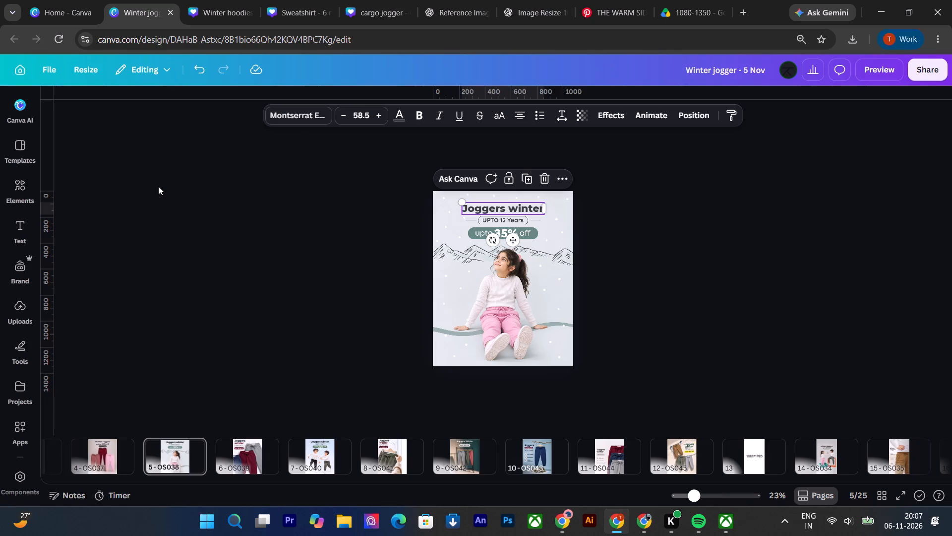
Reorder the words of the grabbed headline on page 5 to read "winter Joggers".
click(376, 176)
click(490, 211)
ctrl+scroll(490, 211, up, 4)
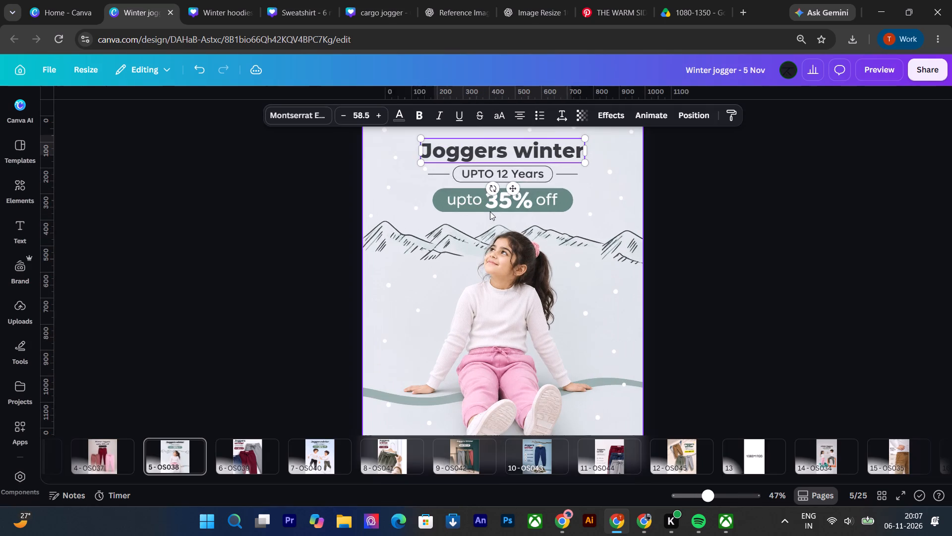
click(686, 163)
double_click(510, 153)
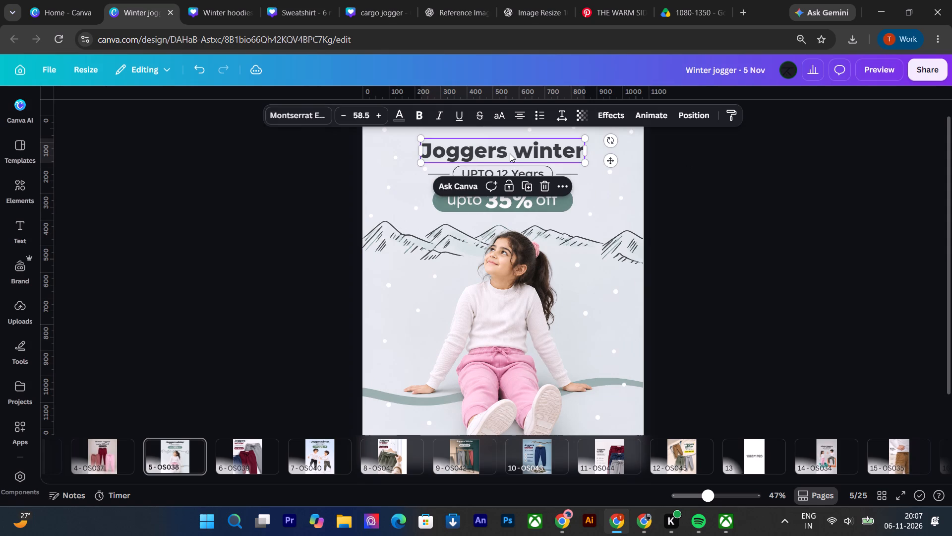
click(503, 151)
drag(507, 151, 423, 154)
key(ctrl+x)
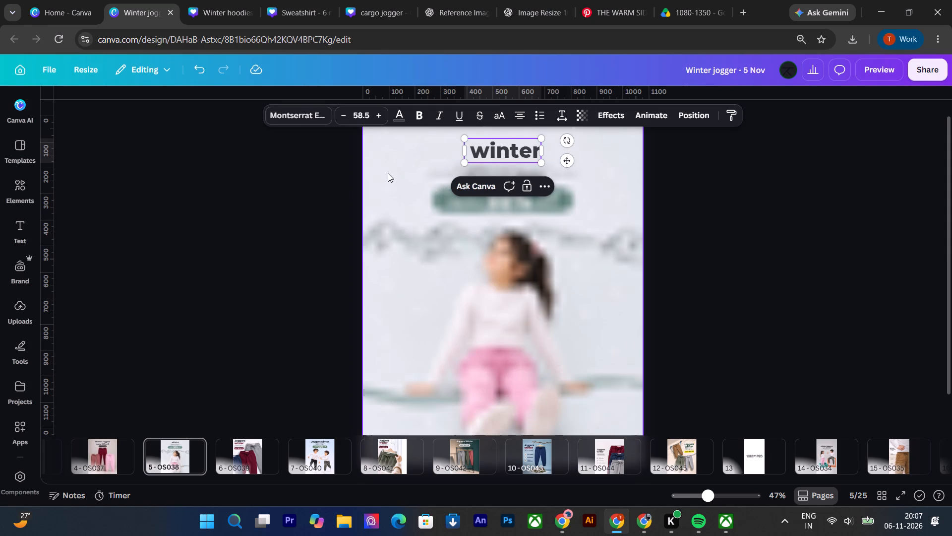
click(270, 190)
double_click(523, 150)
click(541, 147)
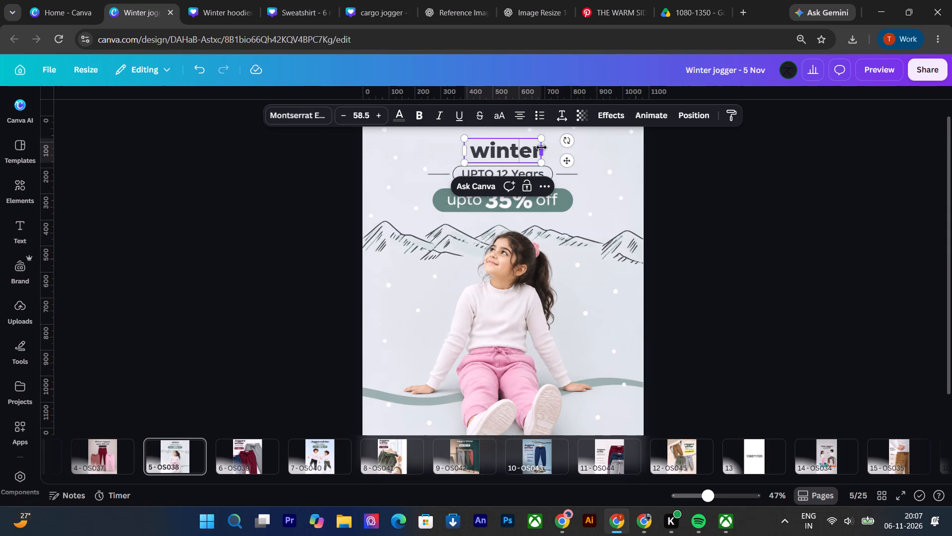
click(536, 148)
key(ctrl+v)
click(494, 147)
key(space)
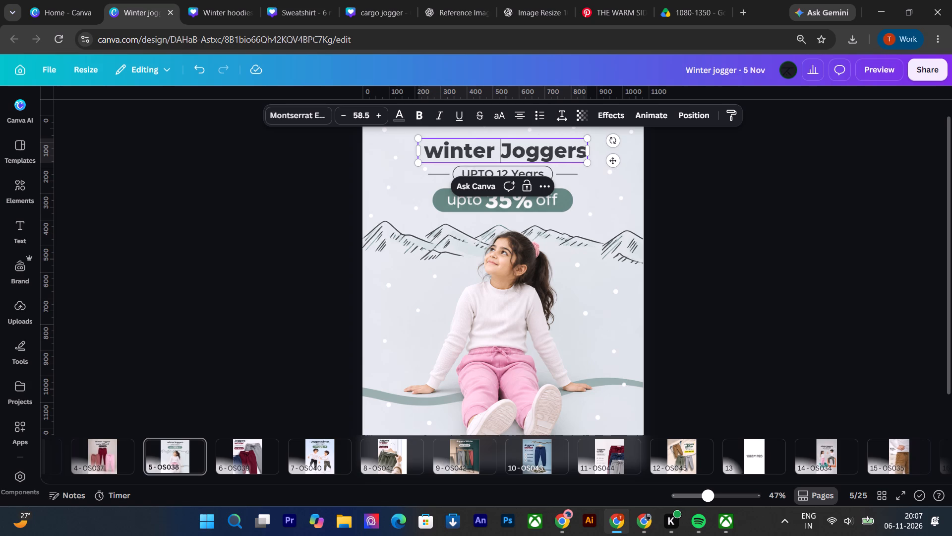
click(733, 168)
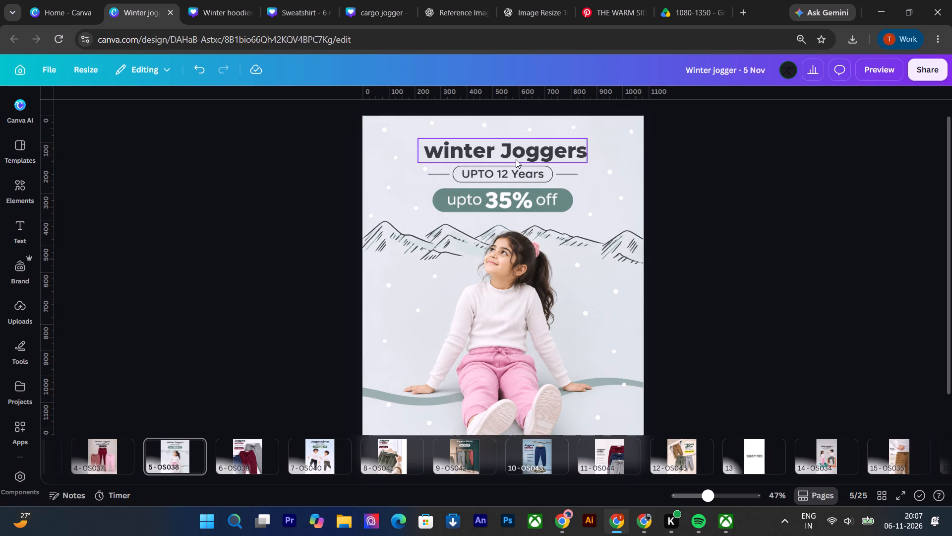
click(516, 159)
click(740, 196)
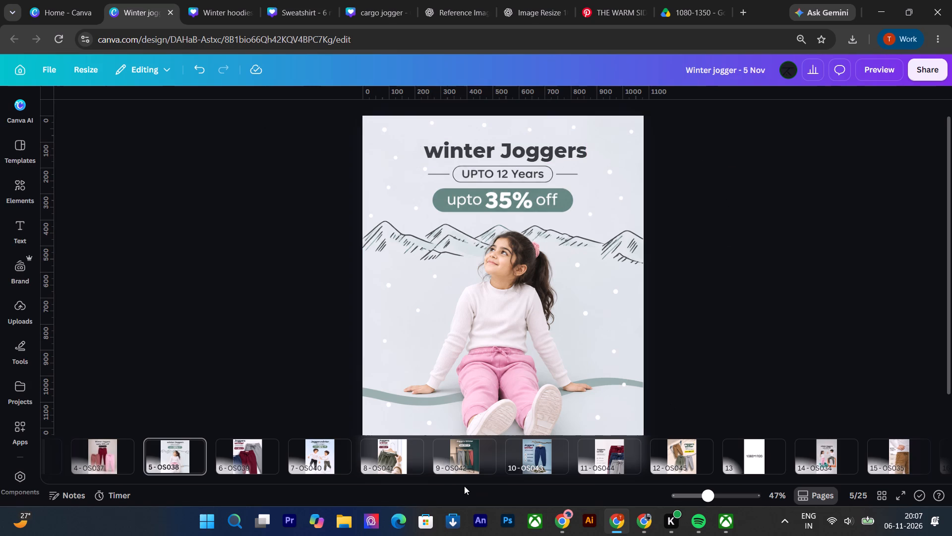
On the vertical OS038 ad (page 18), extract only the "Joggers winter" headline as editable text with Grab Text.
drag(447, 481, 671, 477)
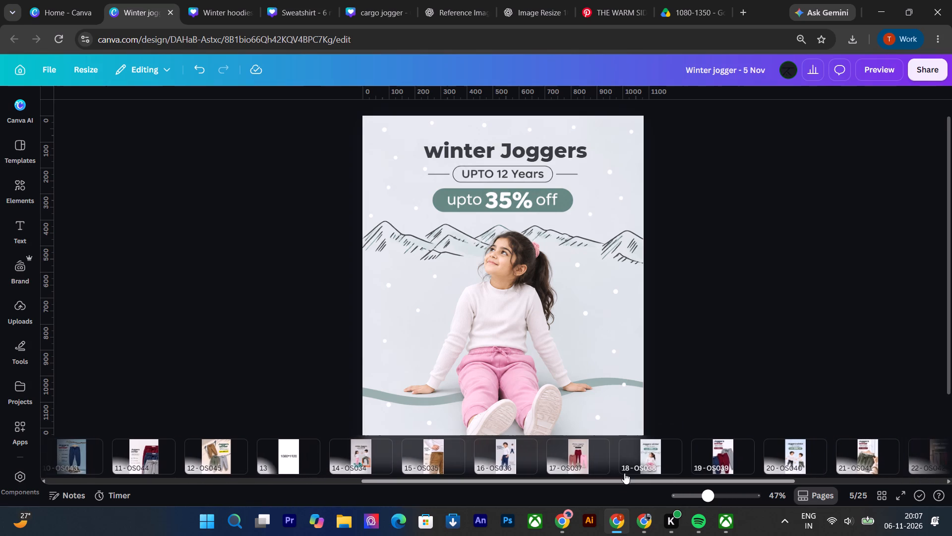
click(653, 448)
scroll(480, 279, up, 2)
click(490, 237)
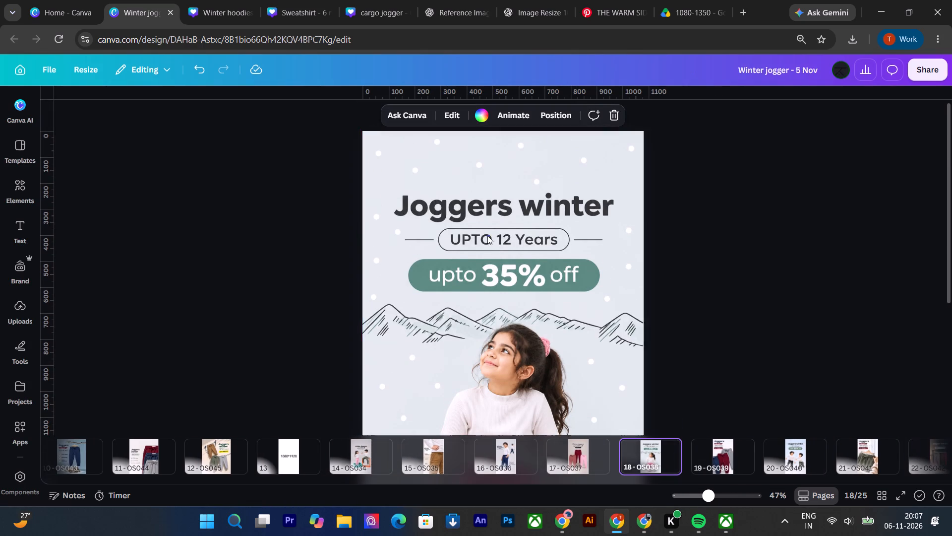
click(436, 195)
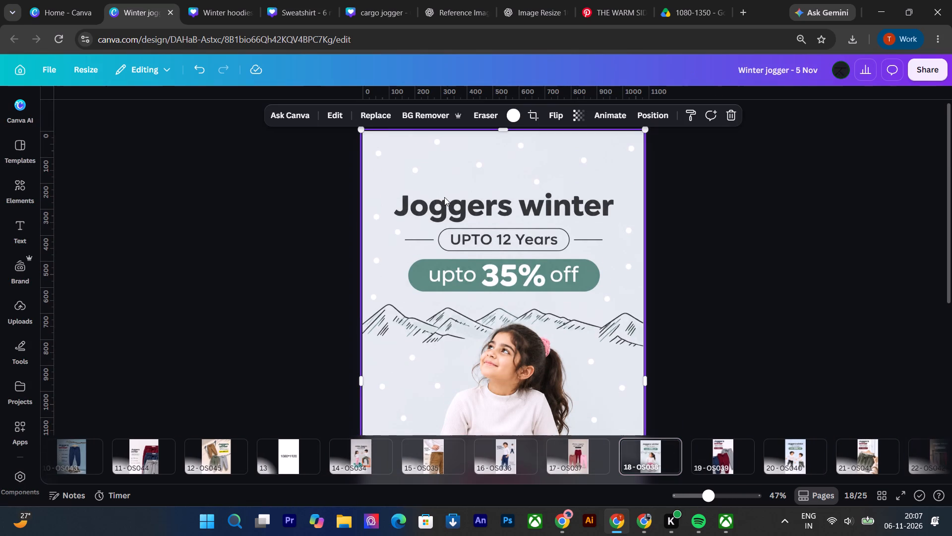
click(343, 116)
click(339, 168)
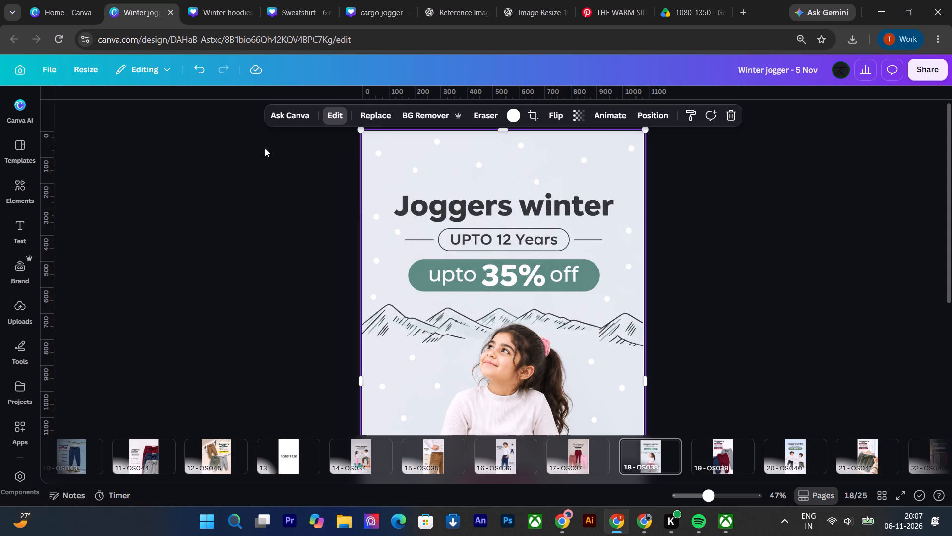
click(213, 192)
scroll(94, 348, down, 3)
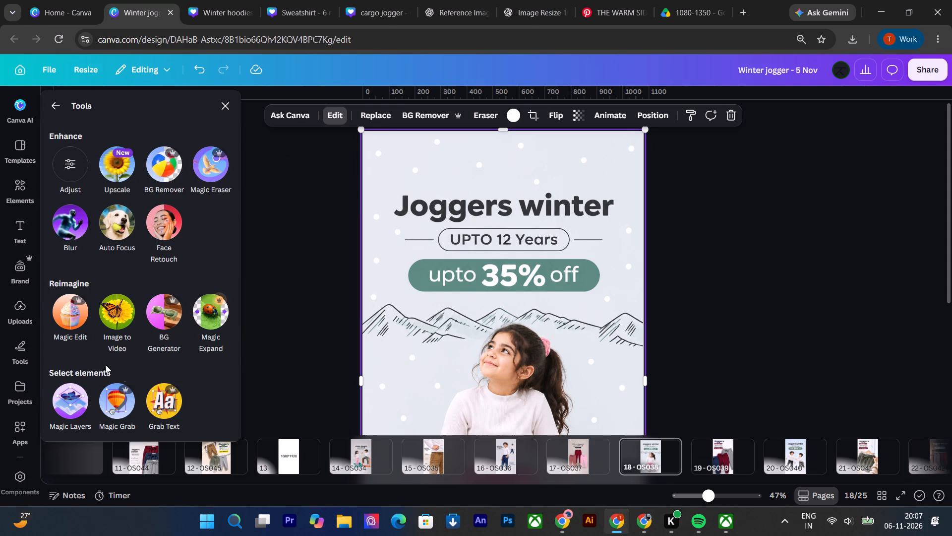
click(156, 391)
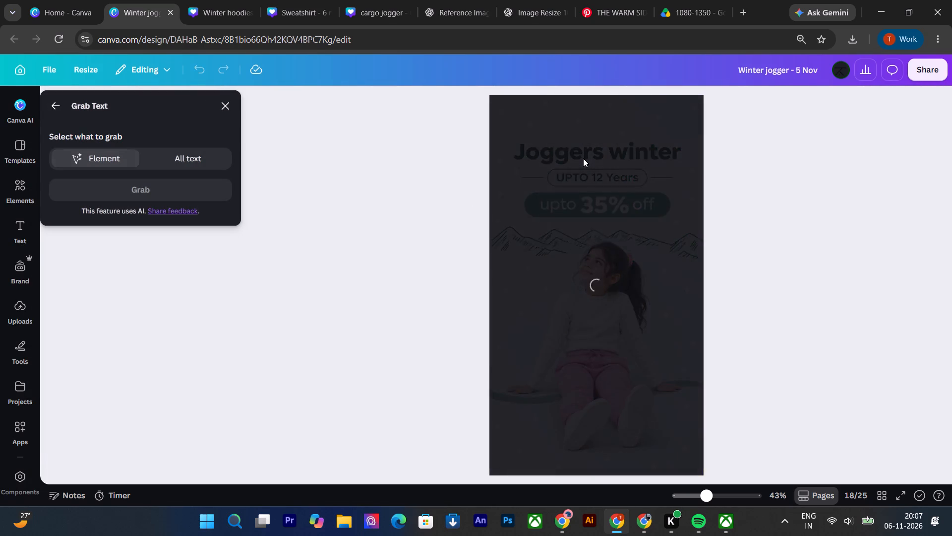
click(579, 156)
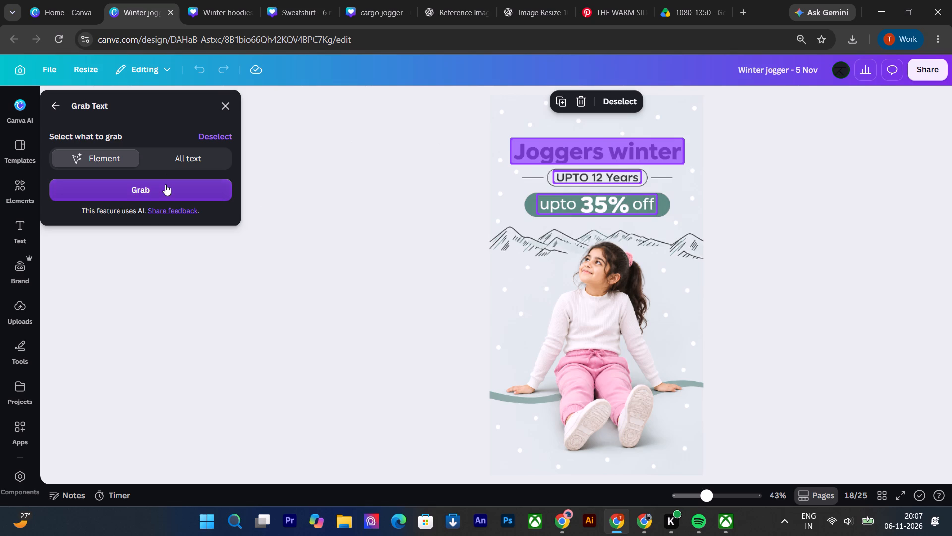
click(182, 191)
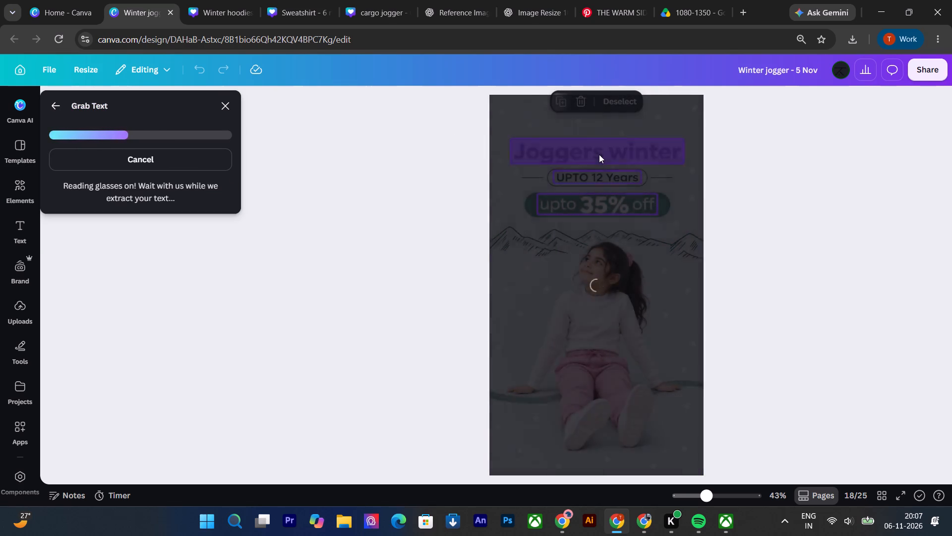
Reorder the words of the grabbed headline on the vertical OS038 ad (page 18) to read "winter Joggers".
click(513, 201)
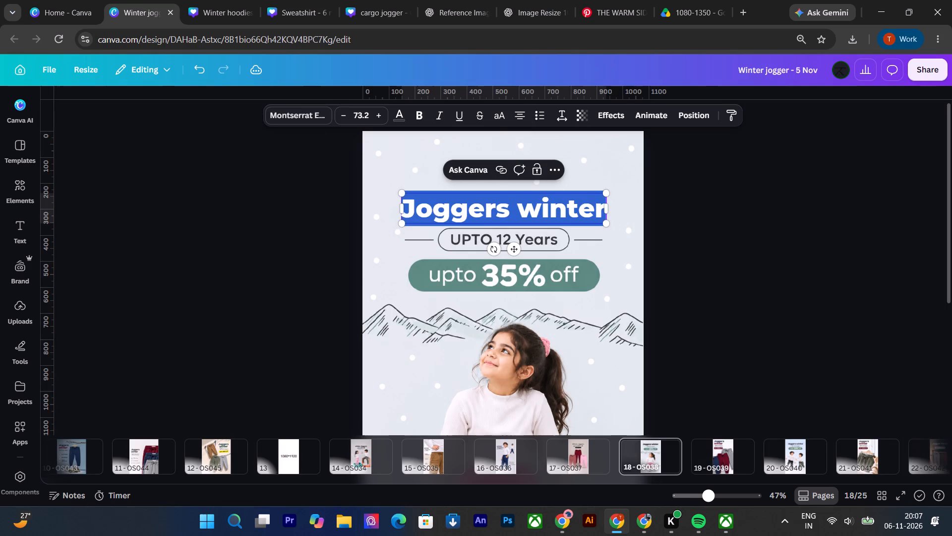
click(512, 205)
drag(512, 205, 401, 209)
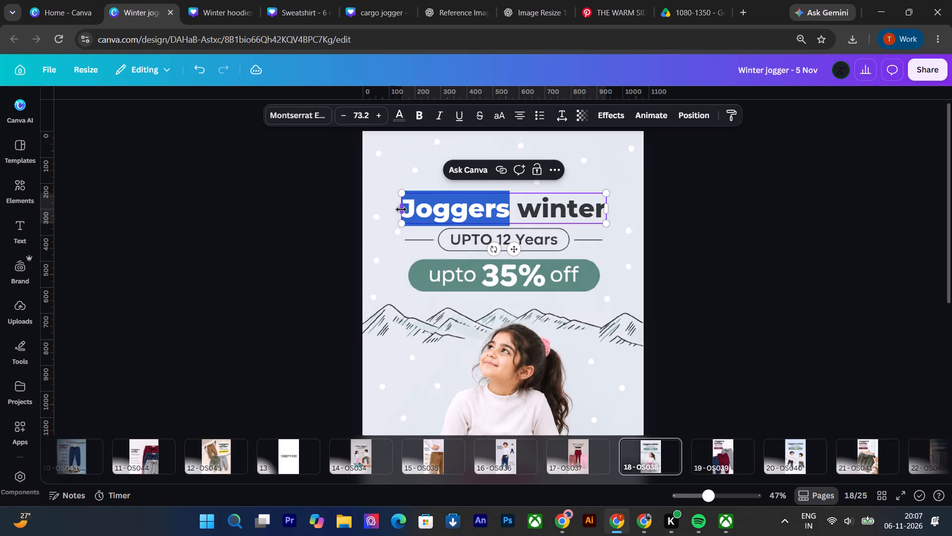
key(ctrl+x)
click(551, 209)
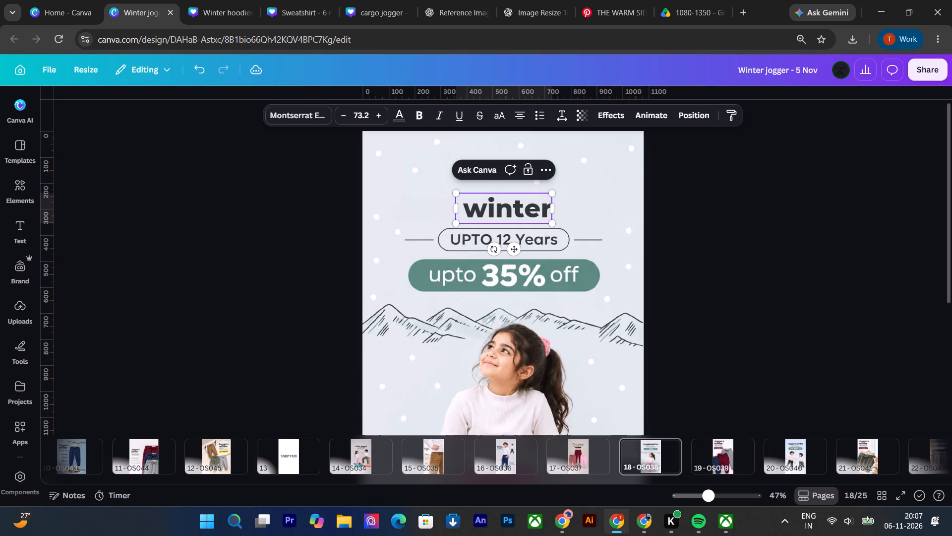
click(546, 206)
click(549, 207)
key(ctrl+v)
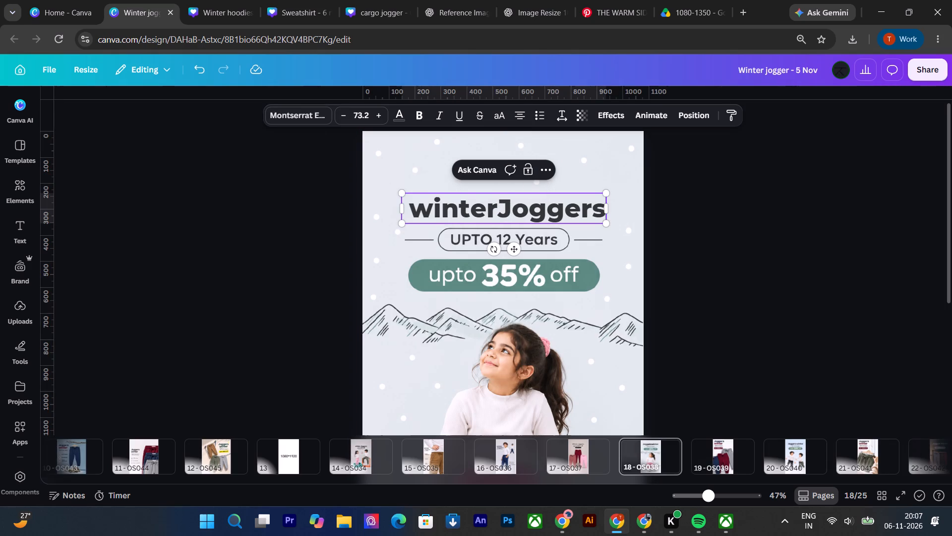
click(495, 204)
key(space)
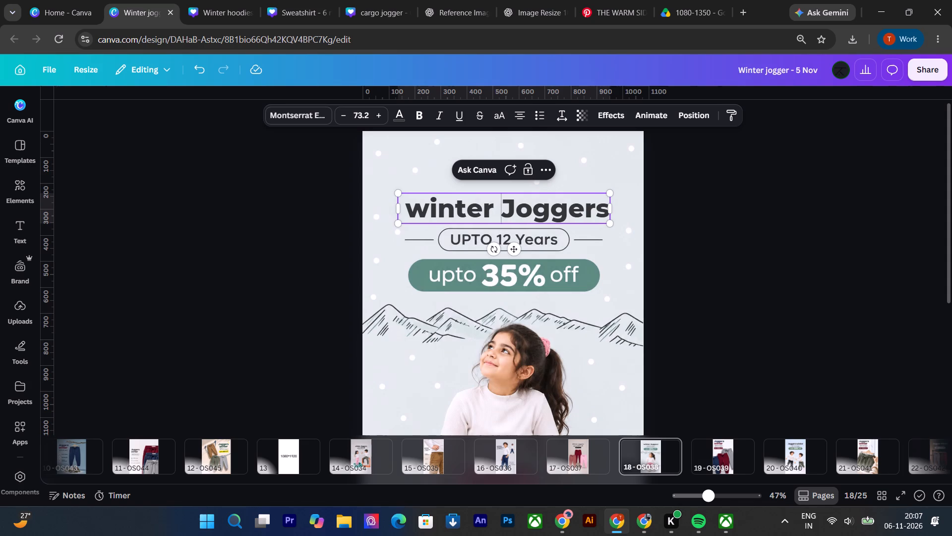
click(293, 232)
On the OS039 ad (page 6), extract the "Joggers winter UPTO 12 Years" text block as editable text with Grab Text.
click(216, 478)
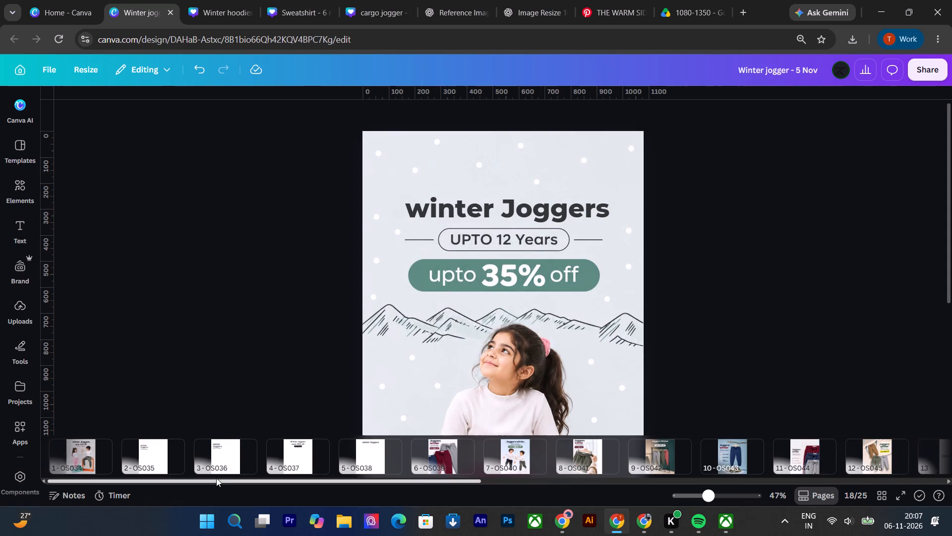
click(235, 475)
click(422, 443)
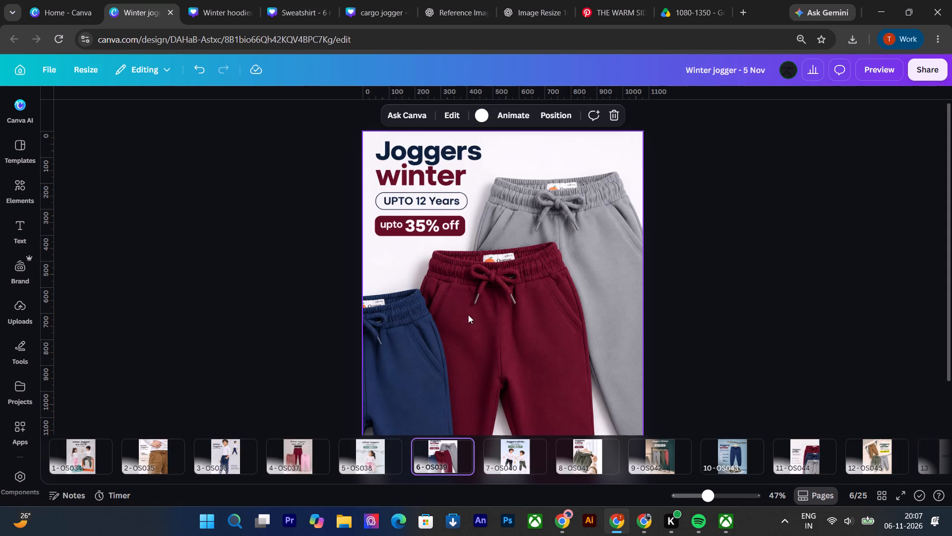
ctrl+scroll(480, 315, down, 2)
click(419, 293)
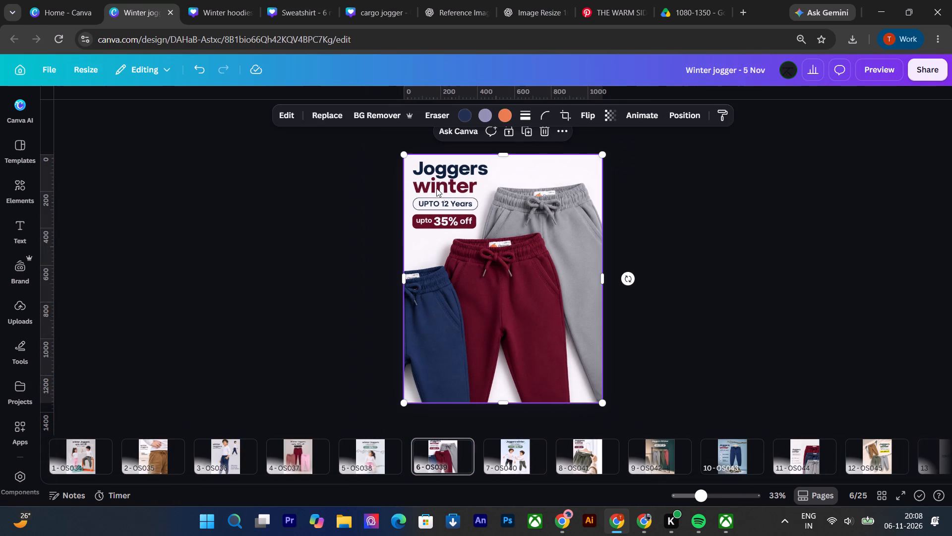
click(265, 106)
click(266, 110)
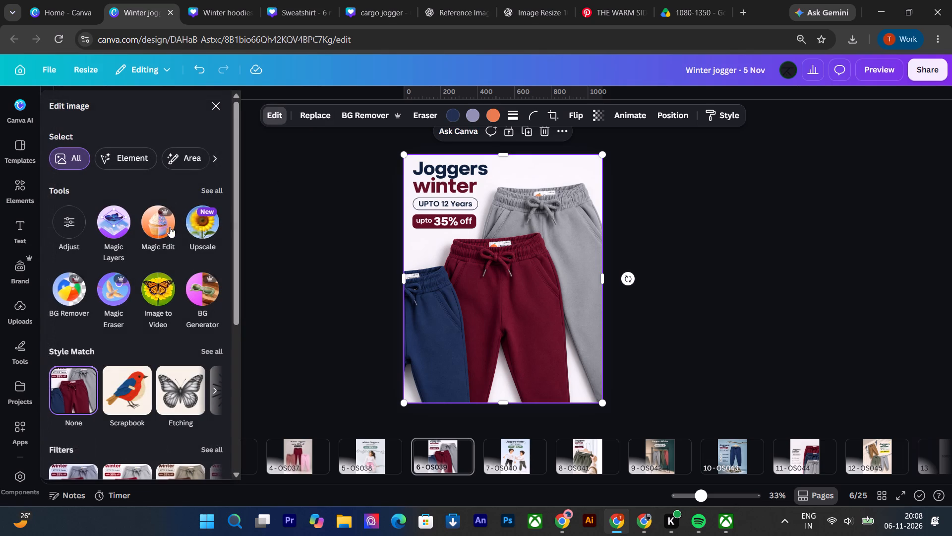
click(201, 190)
click(167, 412)
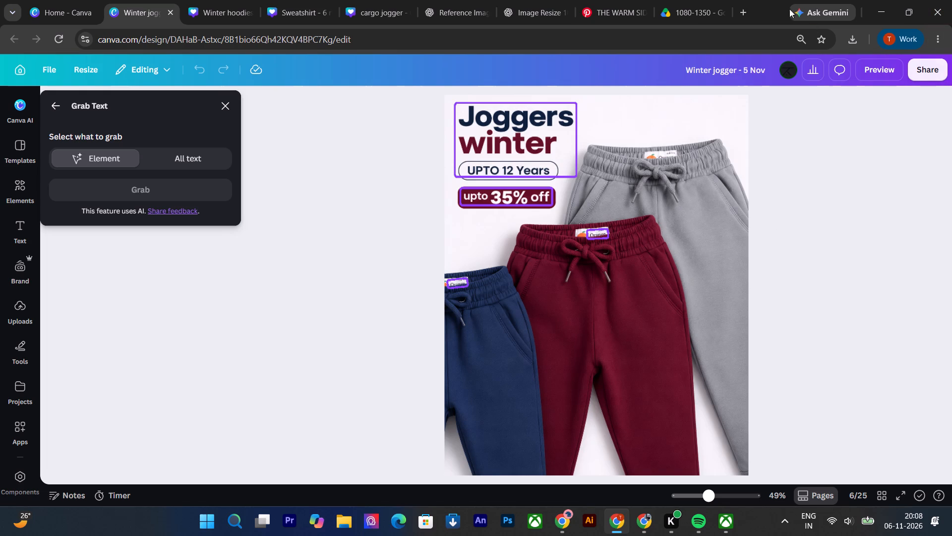
click(542, 134)
click(131, 201)
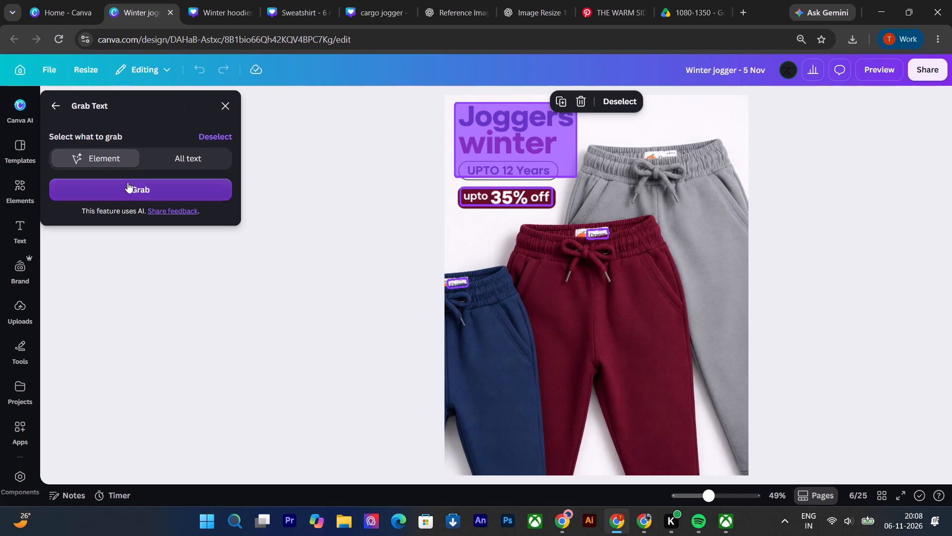
click(127, 182)
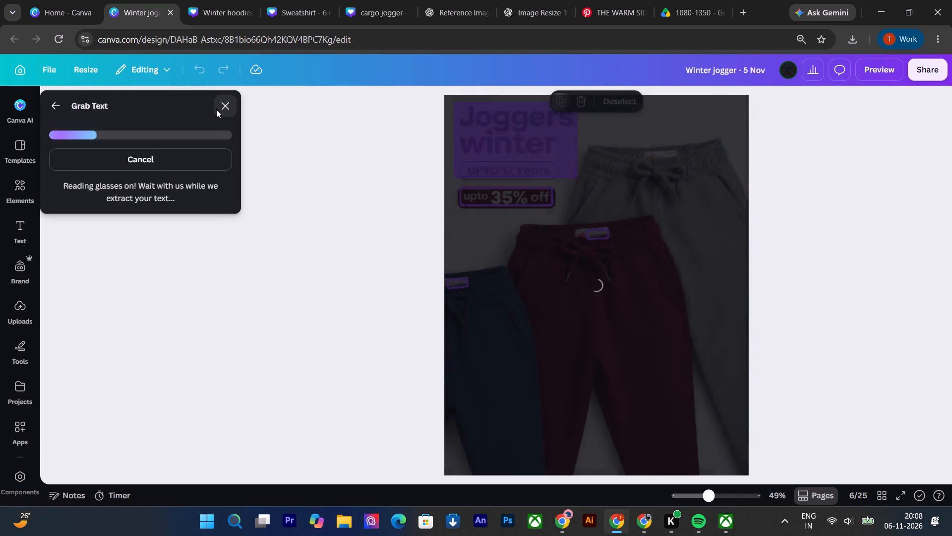
click(361, 193)
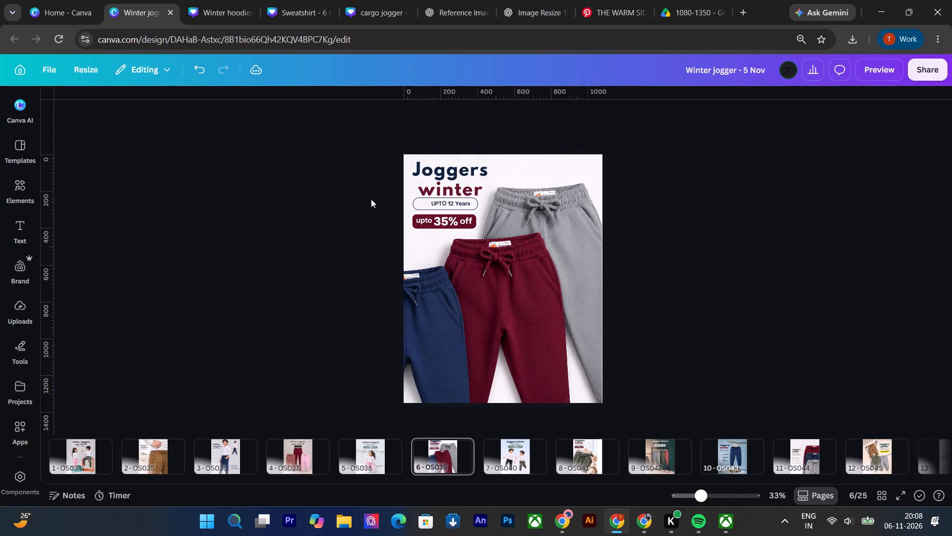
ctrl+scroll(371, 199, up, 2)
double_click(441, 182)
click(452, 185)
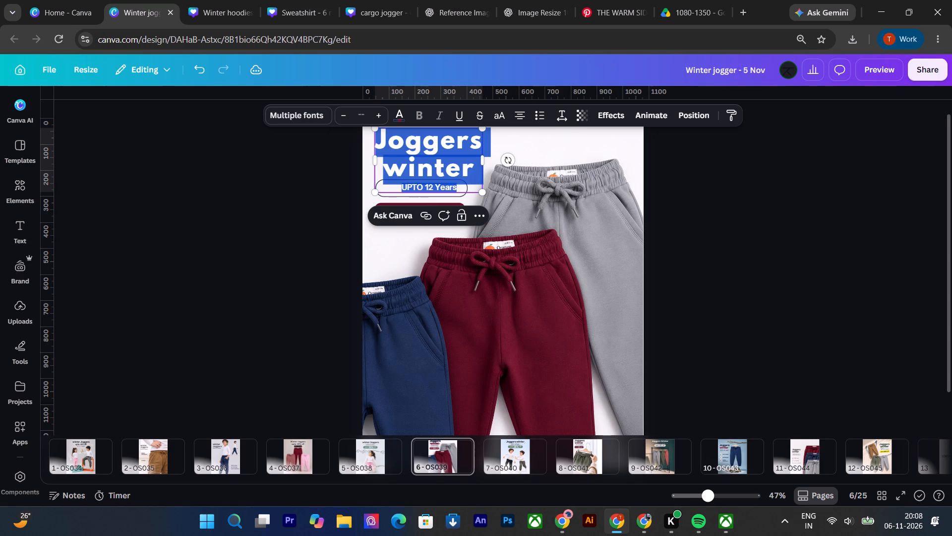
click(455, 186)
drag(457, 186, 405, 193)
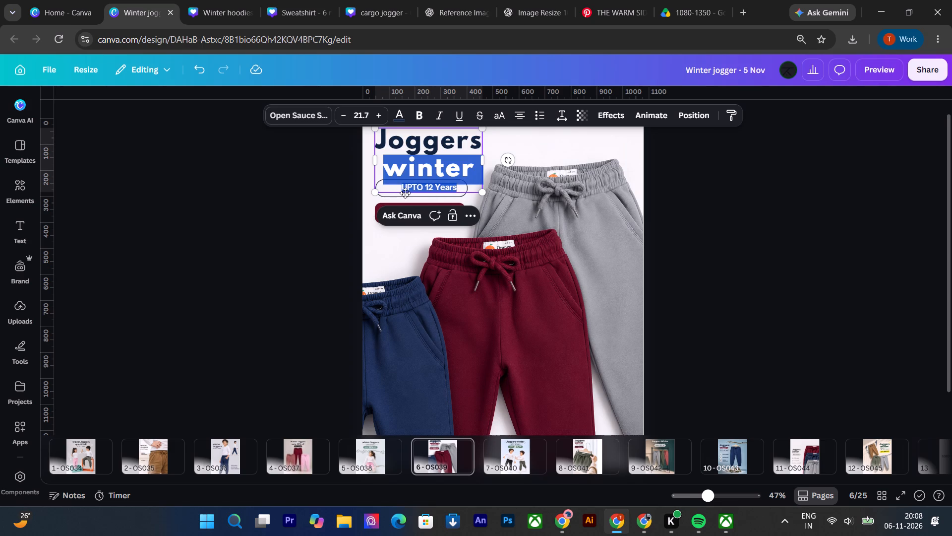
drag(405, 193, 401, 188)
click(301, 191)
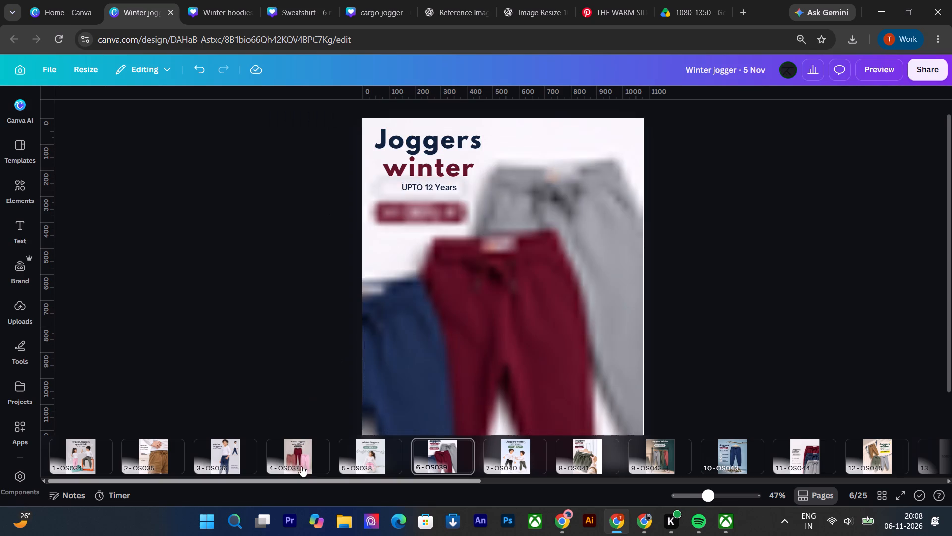
Replace the grabbed text block on page 6 with a copy of the "winter Joggers" headline from page 5.
click(374, 457)
click(466, 162)
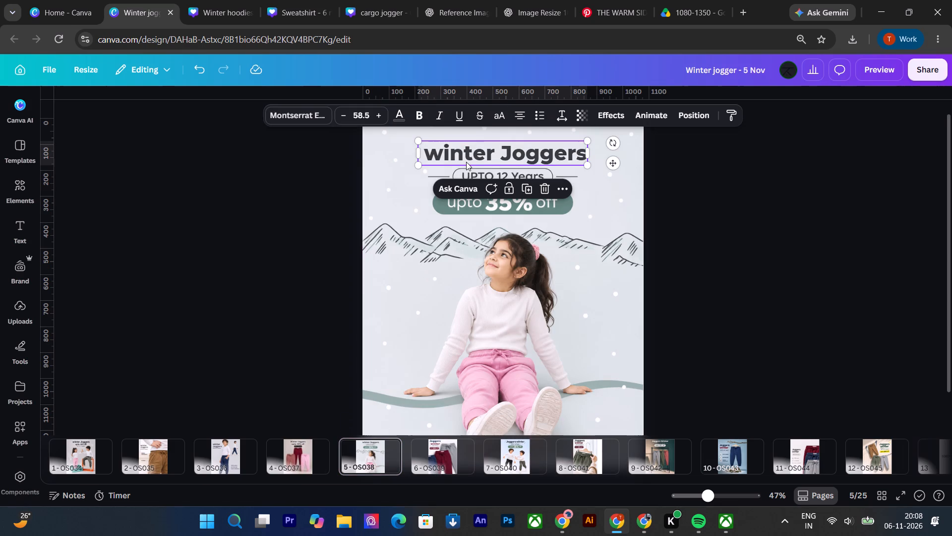
key(ctrl+c)
click(445, 452)
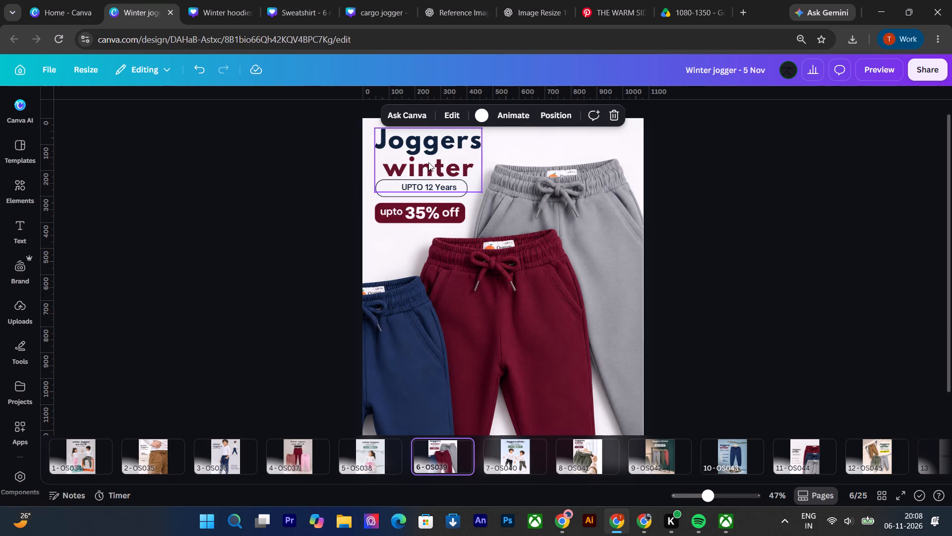
click(425, 162)
key(Delete)
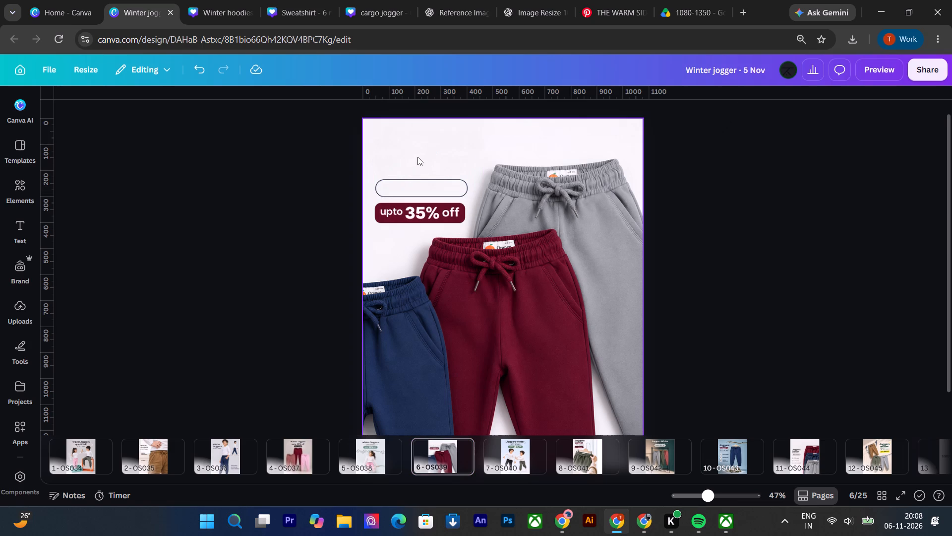
key(ctrl+v)
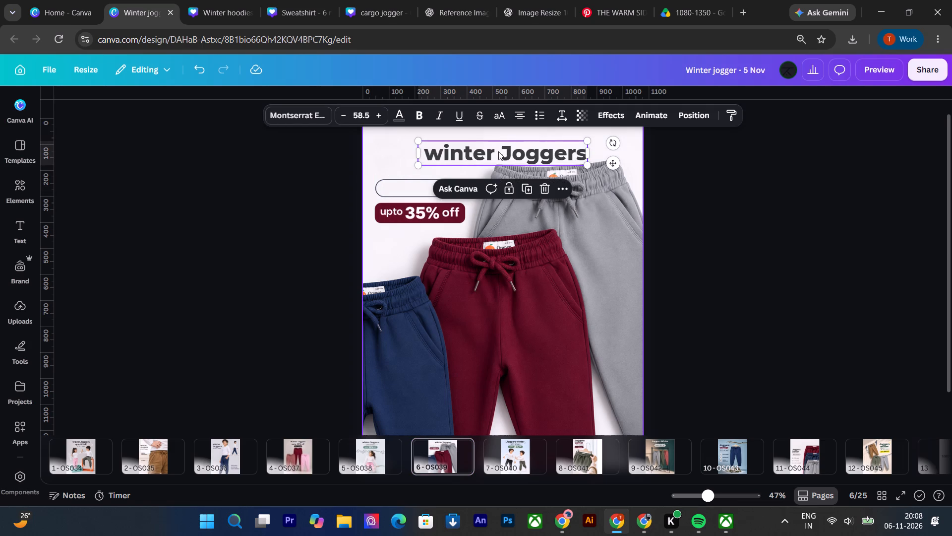
Narrow the pasted headline so it wraps onto two lines and move it above the empty pill outline on page 6.
drag(591, 153, 536, 156)
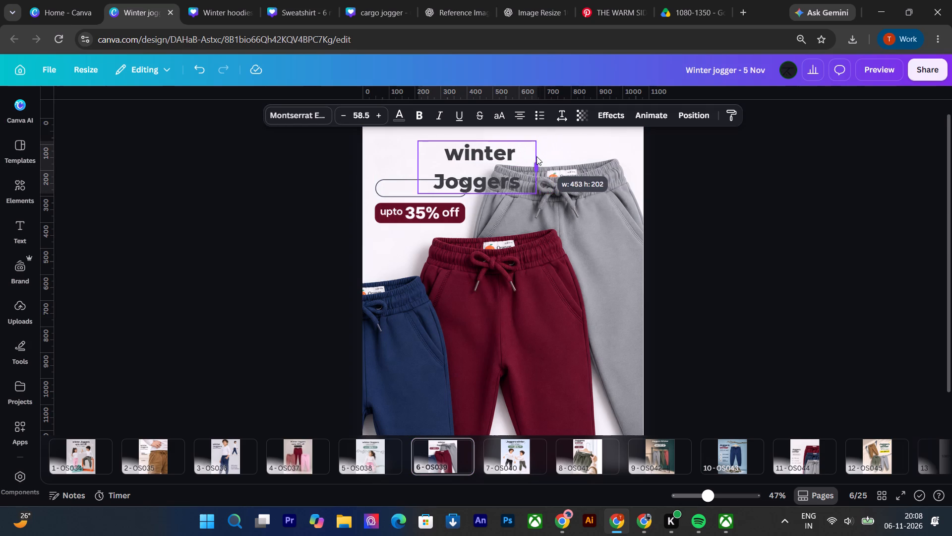
drag(536, 156, 516, 157)
click(719, 194)
shift+drag(491, 164, 441, 139)
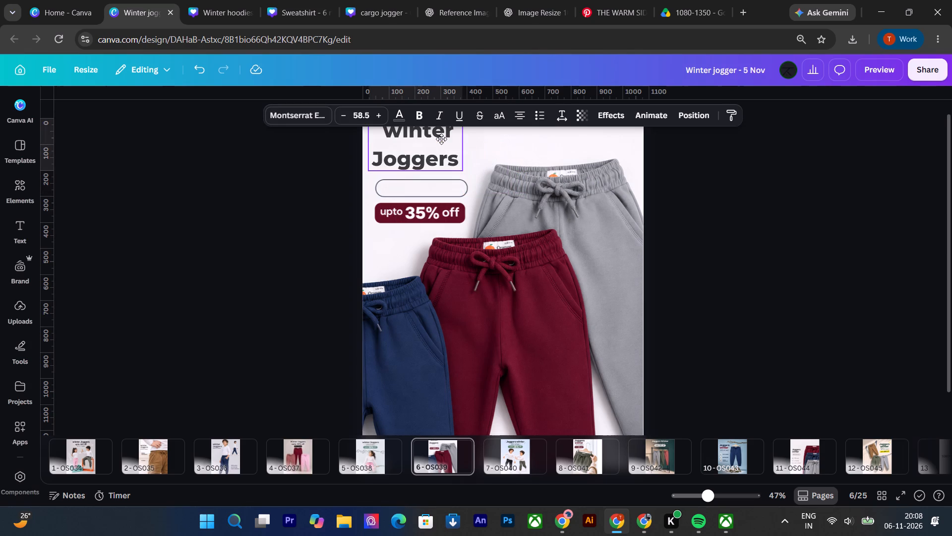
shift+drag(441, 139, 445, 146)
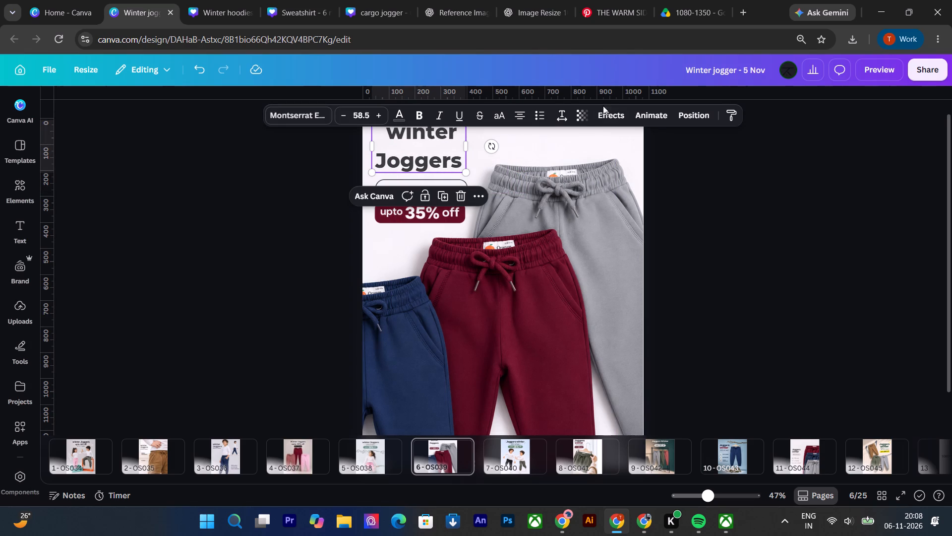
Tighten the line spacing of the two-line "winter Joggers" headline on page 6 to about 1.
click(570, 114)
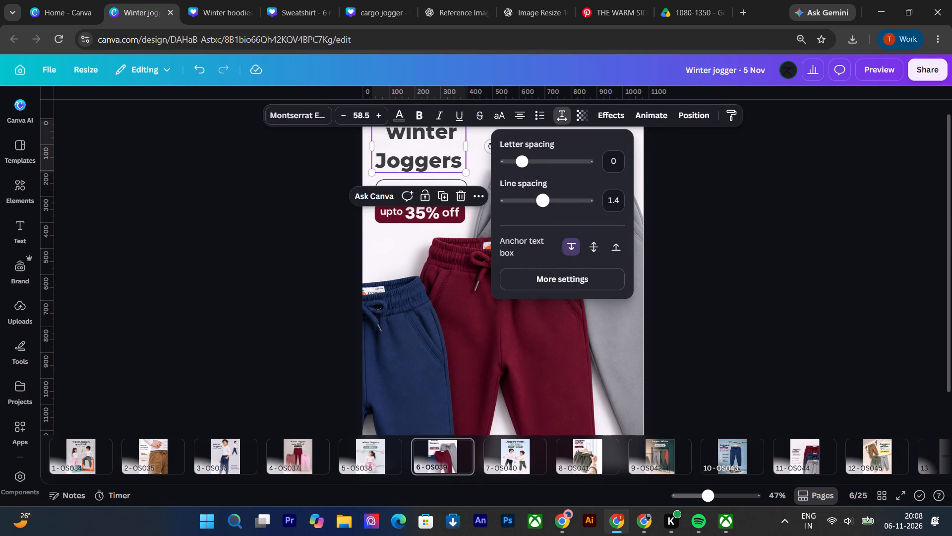
drag(540, 200, 526, 200)
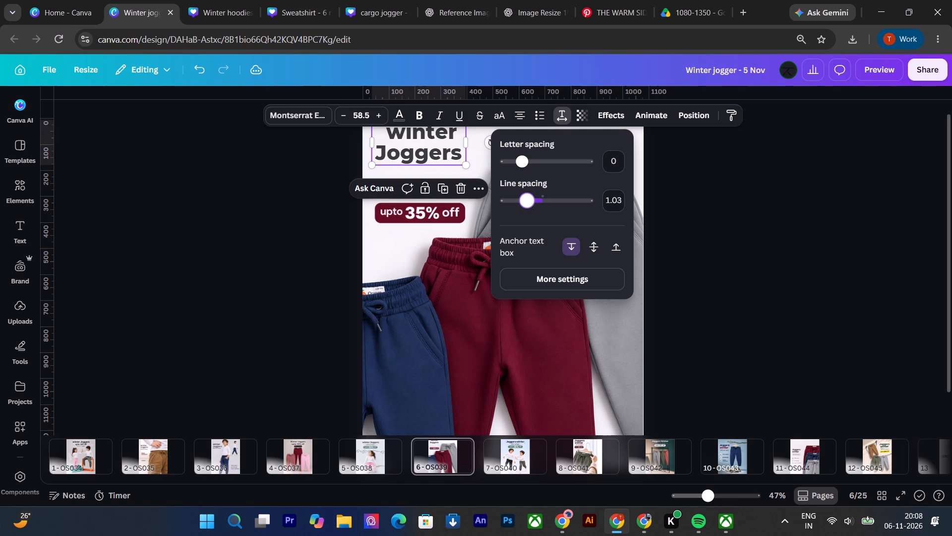
drag(526, 200, 525, 200)
click(256, 203)
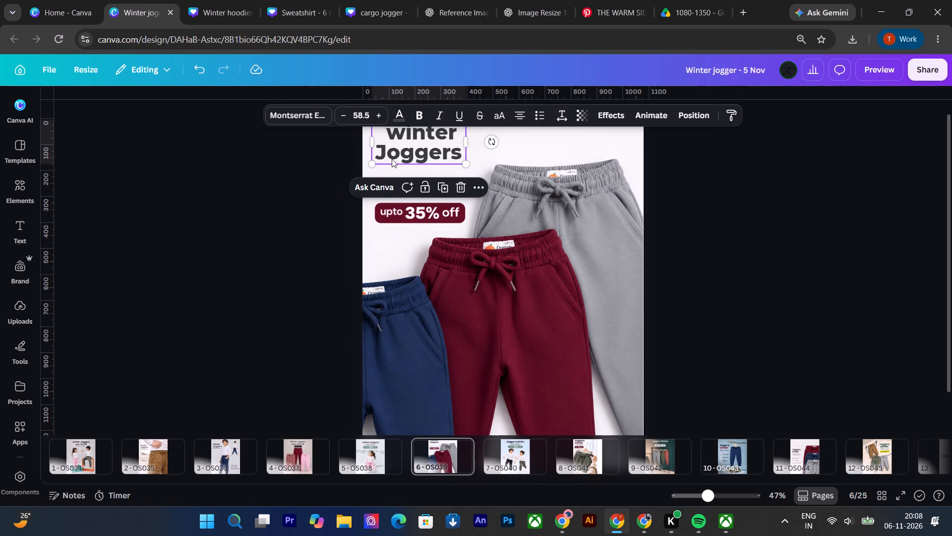
Left-align the "winter Joggers" headline on page 6 and position it just above the pill outline.
drag(403, 142, 404, 154)
click(517, 116)
click(270, 177)
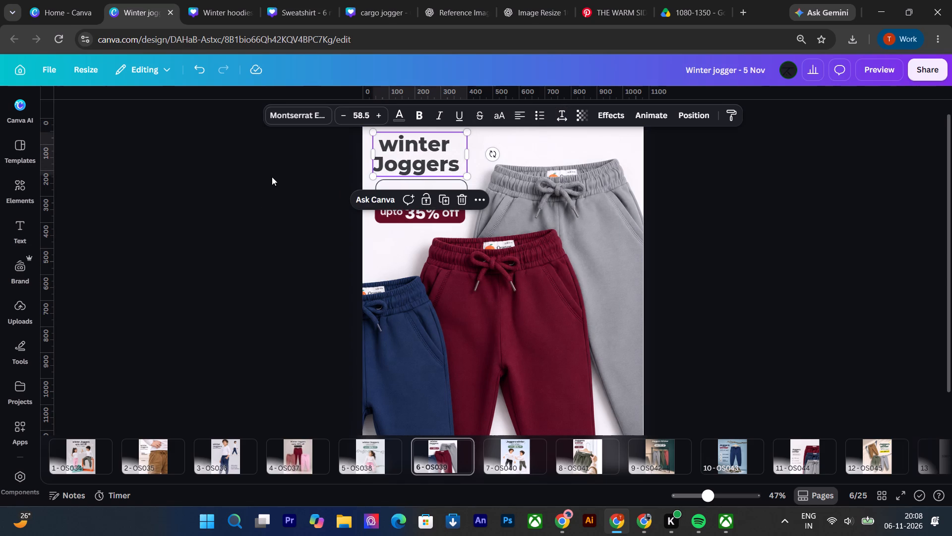
drag(395, 154, 401, 154)
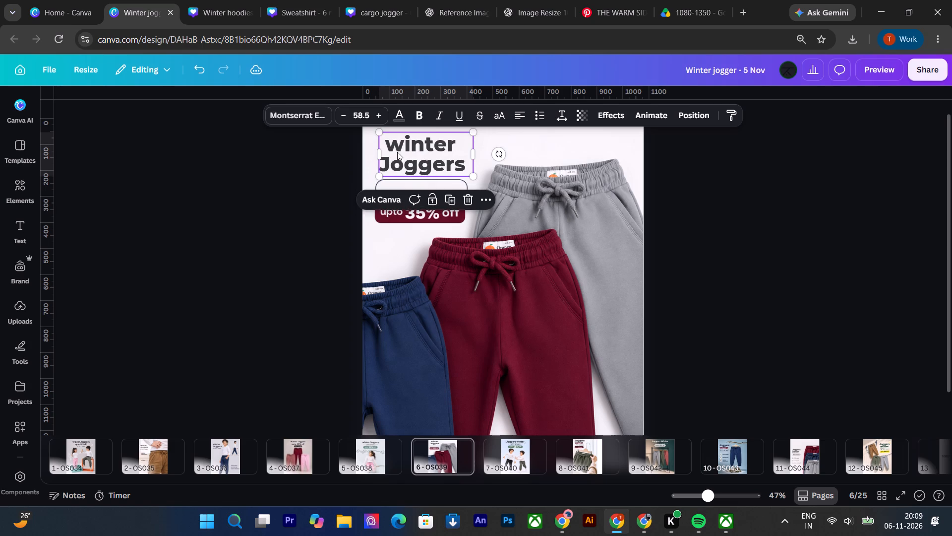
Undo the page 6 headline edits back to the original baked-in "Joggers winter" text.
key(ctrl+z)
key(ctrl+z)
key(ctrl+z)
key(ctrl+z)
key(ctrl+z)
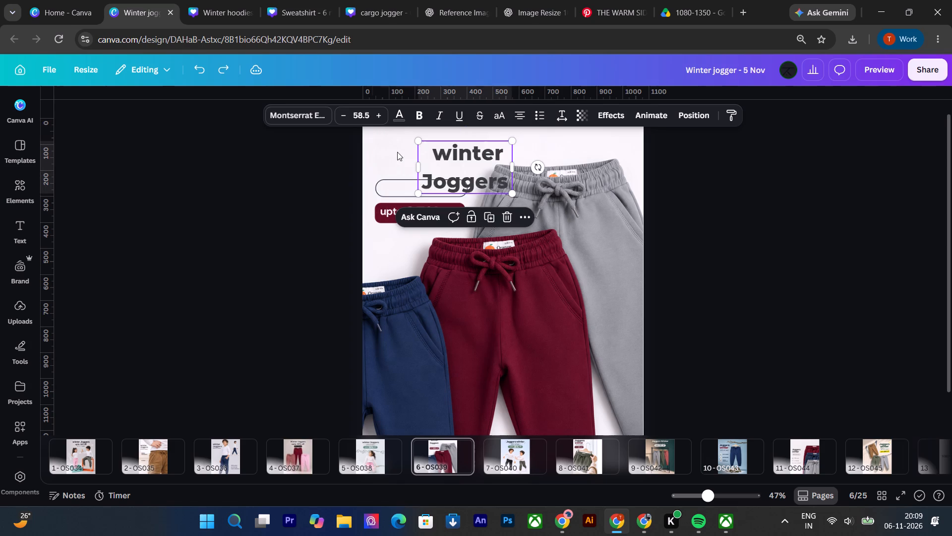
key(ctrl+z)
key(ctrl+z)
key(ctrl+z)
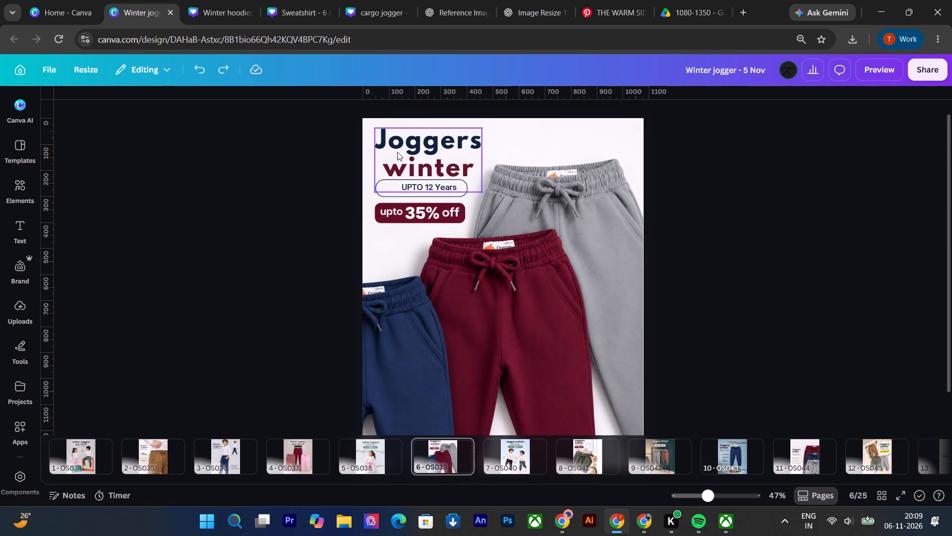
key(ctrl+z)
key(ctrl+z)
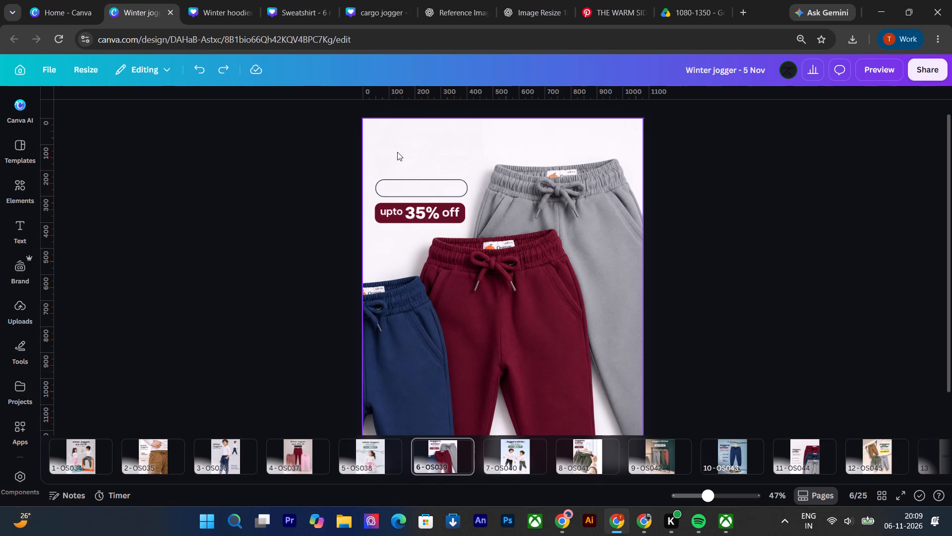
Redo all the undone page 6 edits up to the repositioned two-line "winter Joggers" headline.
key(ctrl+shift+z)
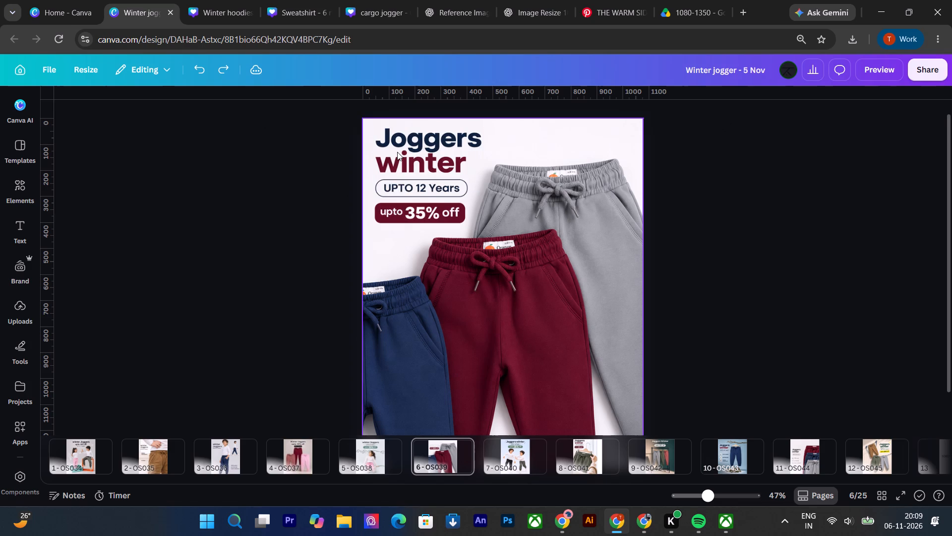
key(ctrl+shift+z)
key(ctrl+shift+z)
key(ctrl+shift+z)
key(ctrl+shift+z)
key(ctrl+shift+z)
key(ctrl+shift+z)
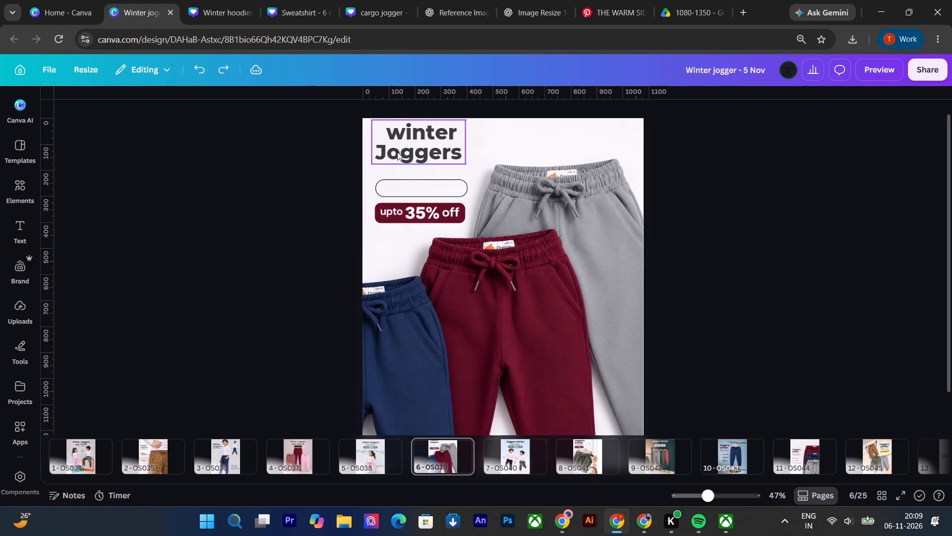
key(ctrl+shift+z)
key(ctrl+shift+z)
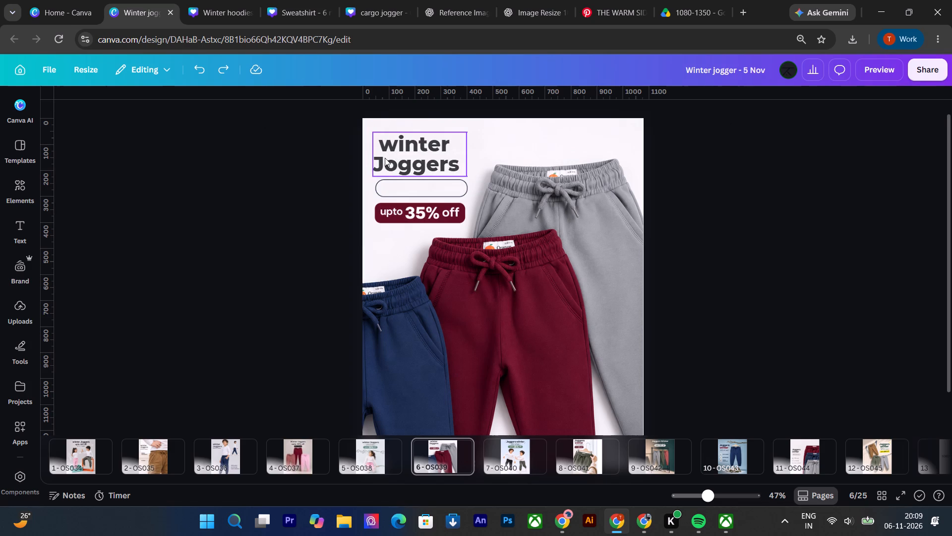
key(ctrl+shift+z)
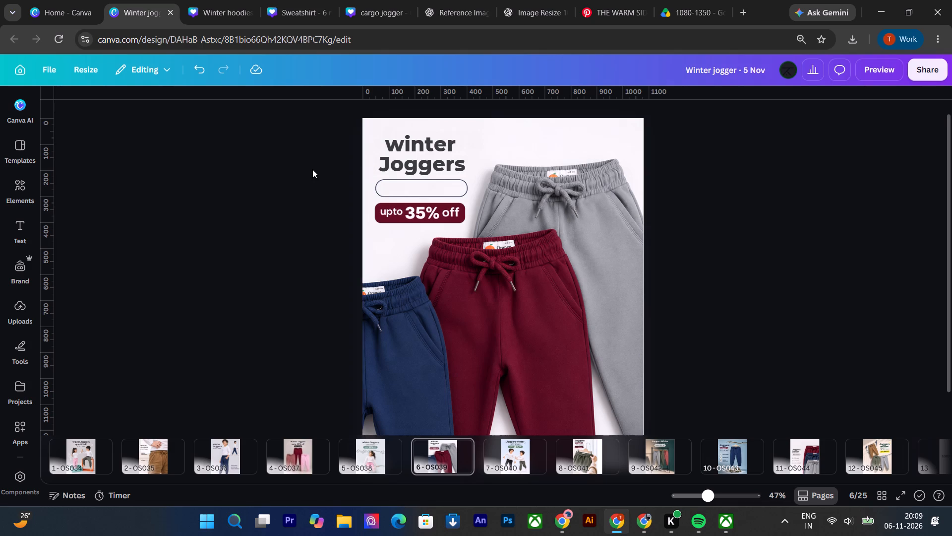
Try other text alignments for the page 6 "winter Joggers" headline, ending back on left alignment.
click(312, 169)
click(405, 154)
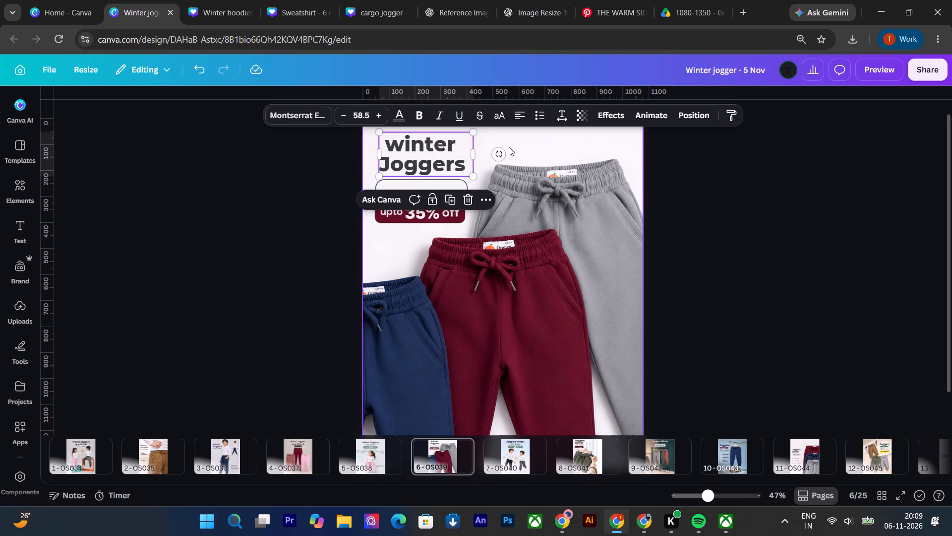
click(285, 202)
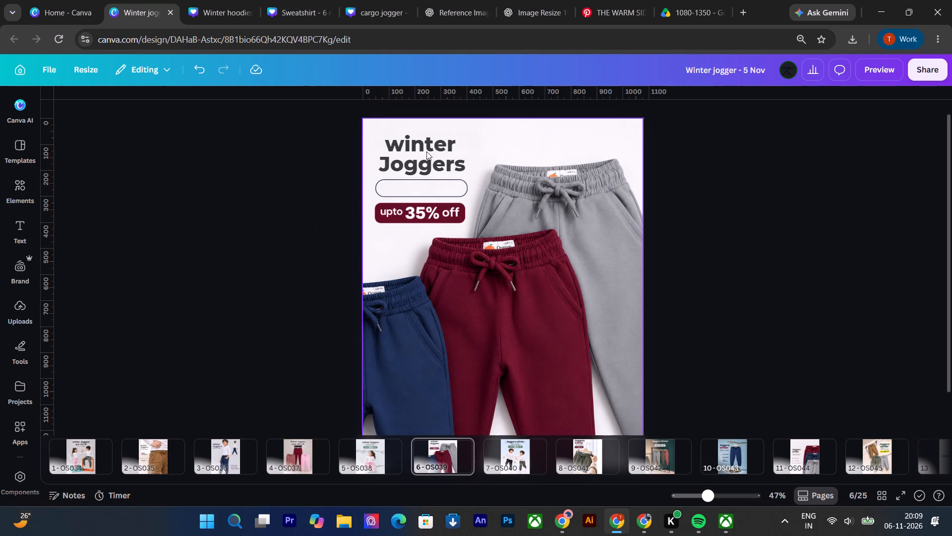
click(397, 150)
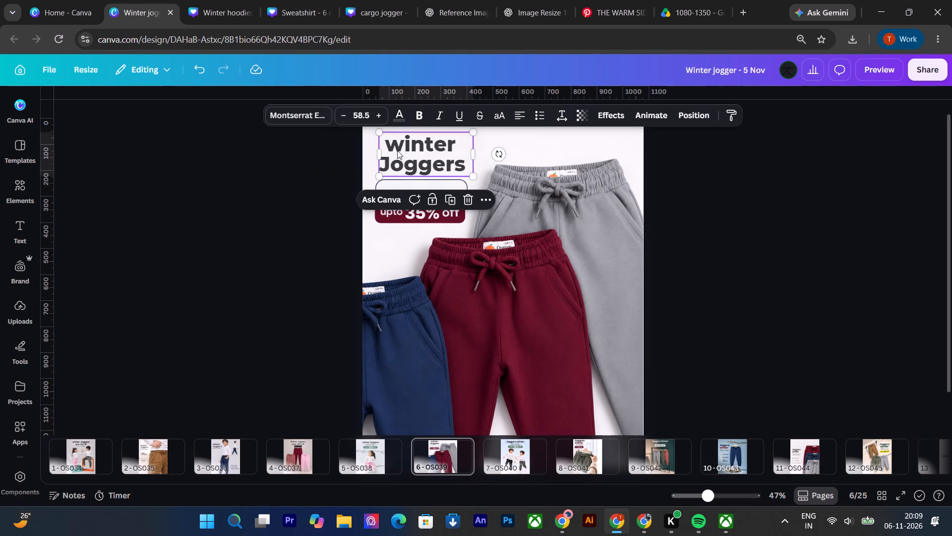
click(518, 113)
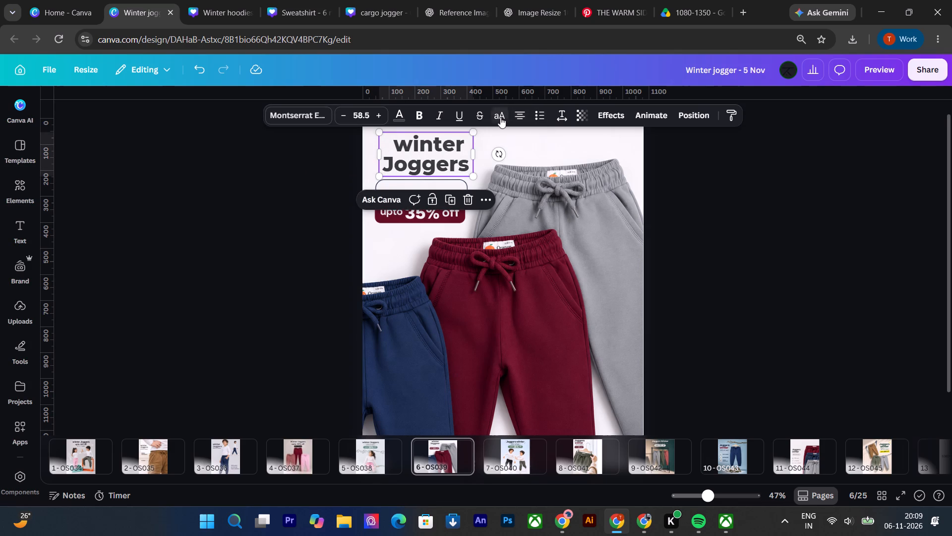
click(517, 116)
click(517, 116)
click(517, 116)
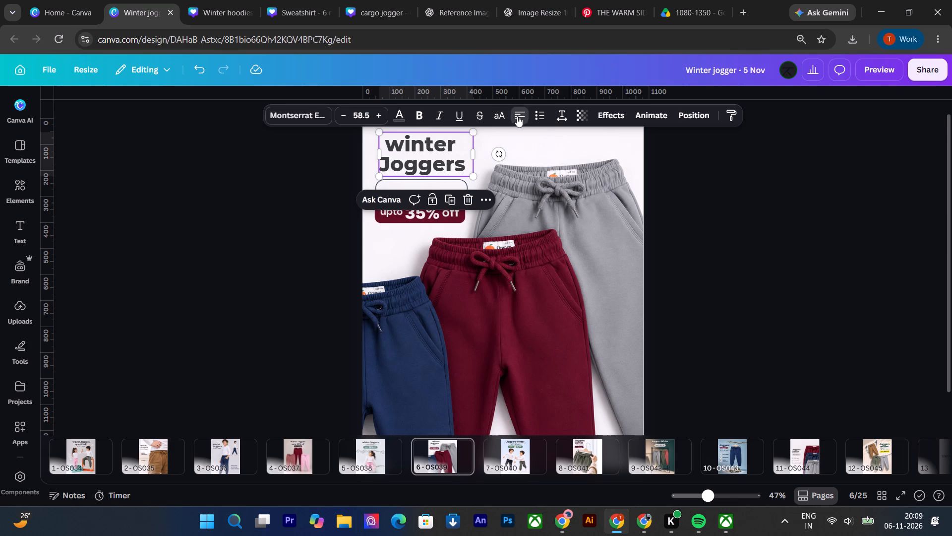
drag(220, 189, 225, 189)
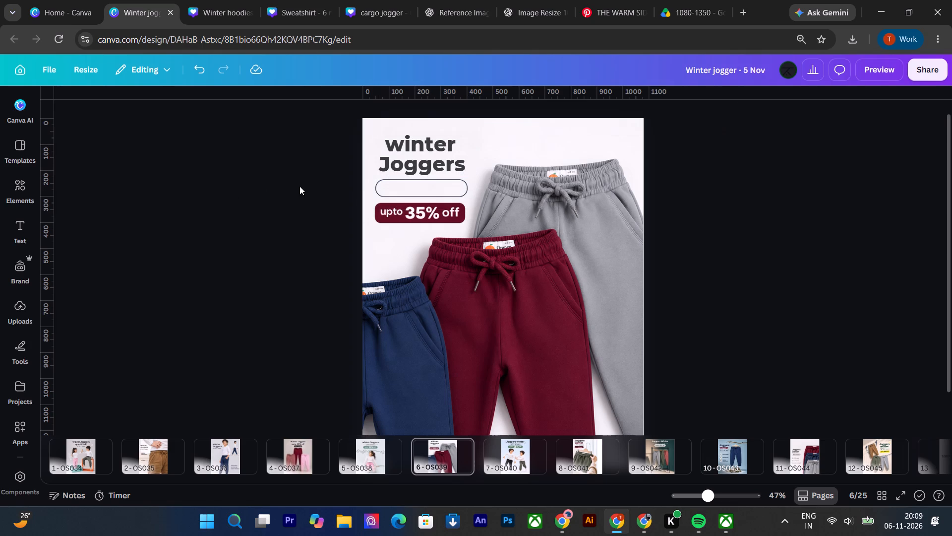
Copy the "UPTO 12 Years" label from page 4 (OS037) onto page 6 (OS039).
click(298, 466)
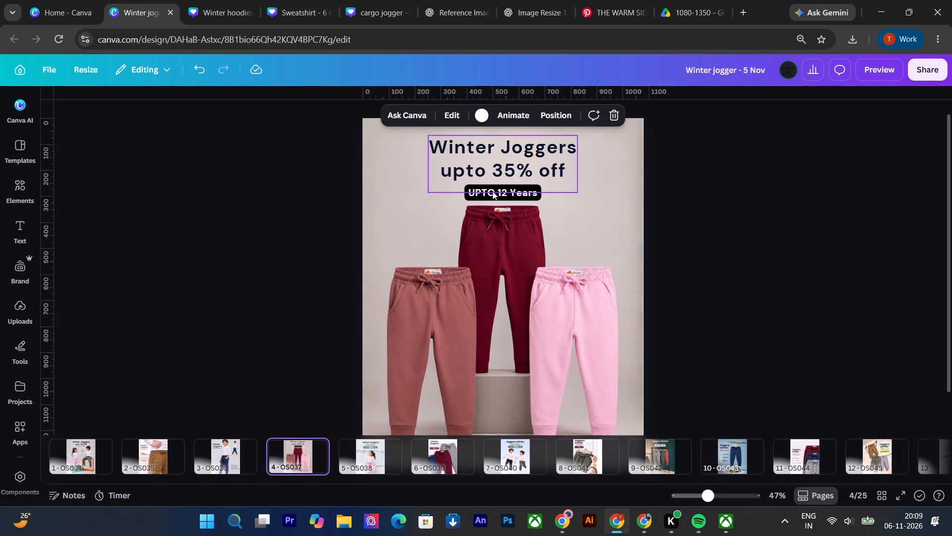
click(492, 191)
key(ctrl+c)
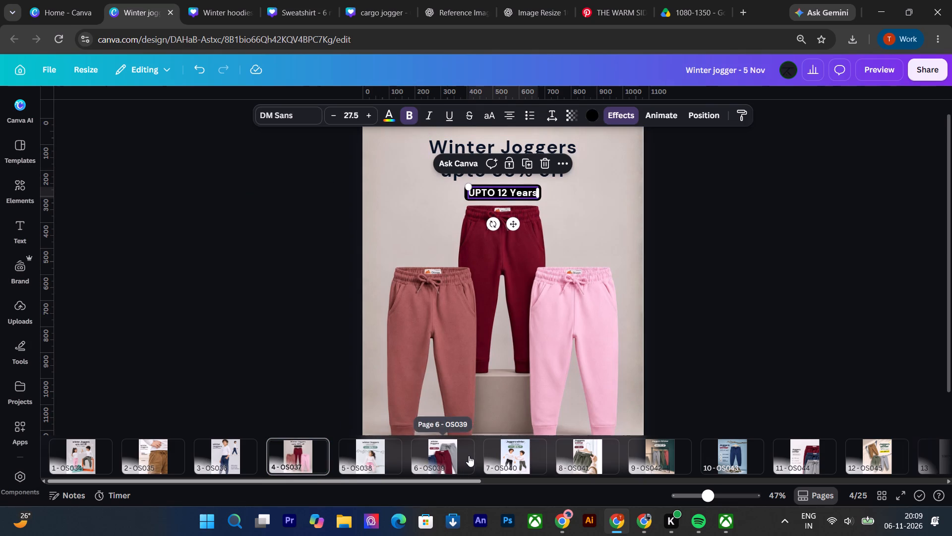
click(465, 456)
key(ctrl+v)
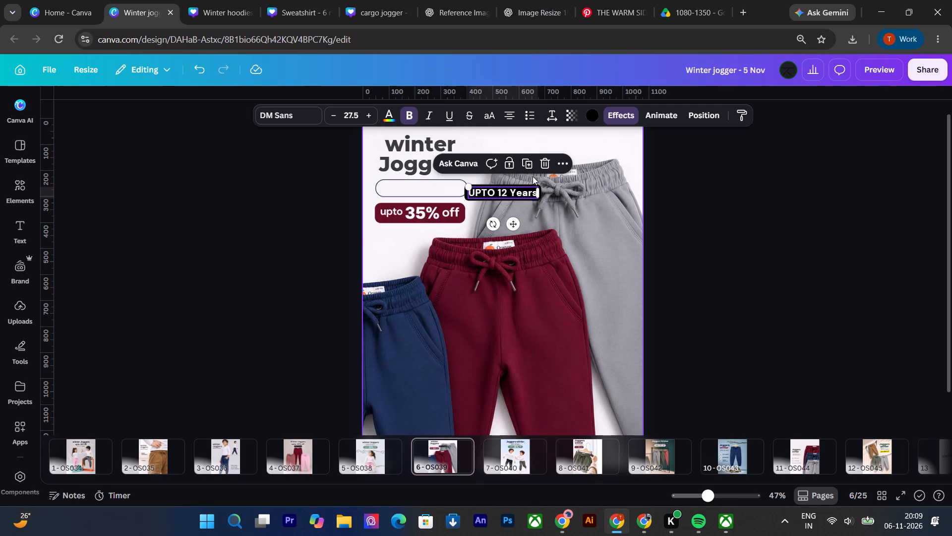
Remove the background effect from the pasted "UPTO 12 Years" label on page 6.
click(622, 116)
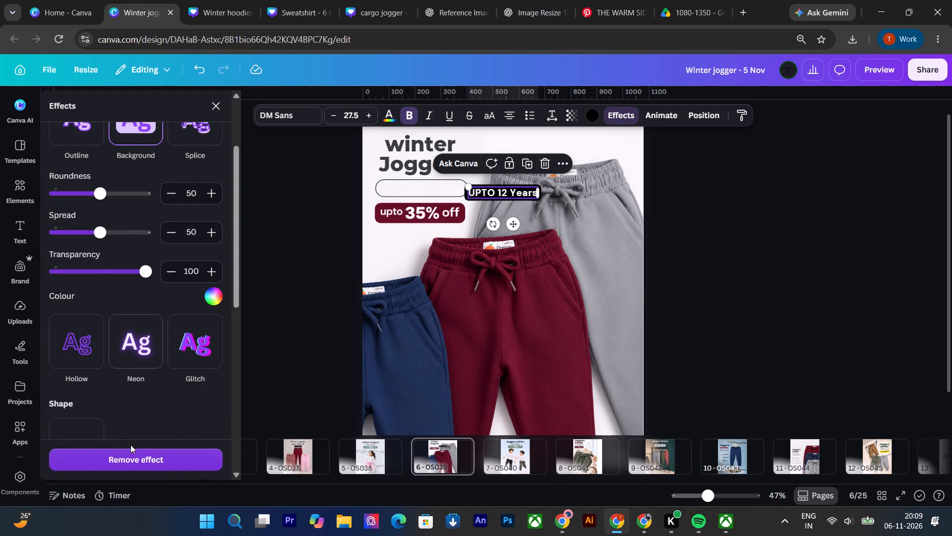
click(130, 459)
Position the "UPTO 12 Years" label centrally inside the empty pill outline on page 6.
drag(506, 196, 423, 191)
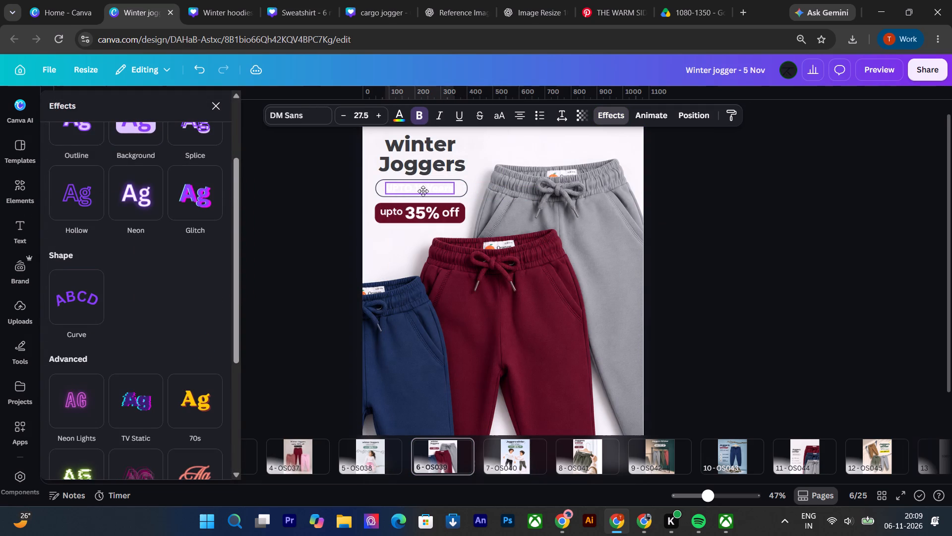
drag(423, 191, 424, 191)
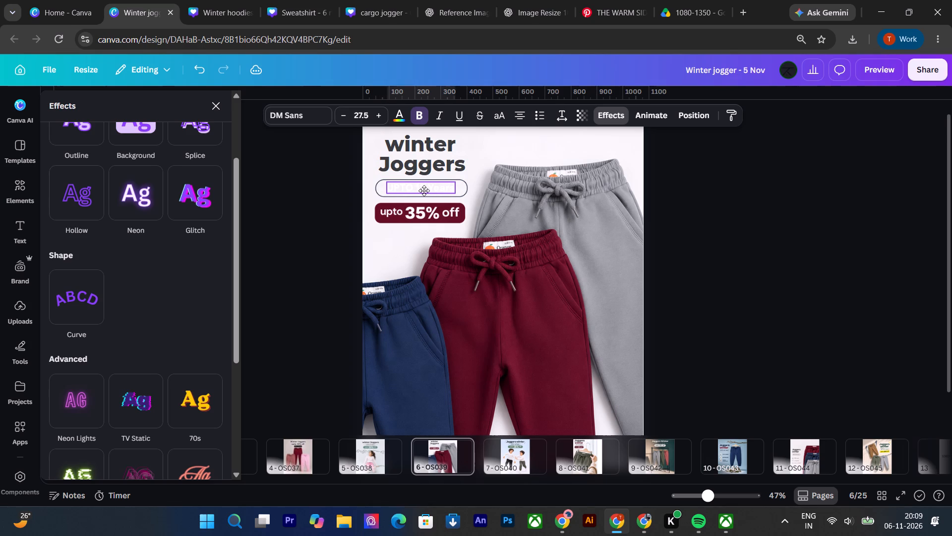
drag(424, 191, 423, 191)
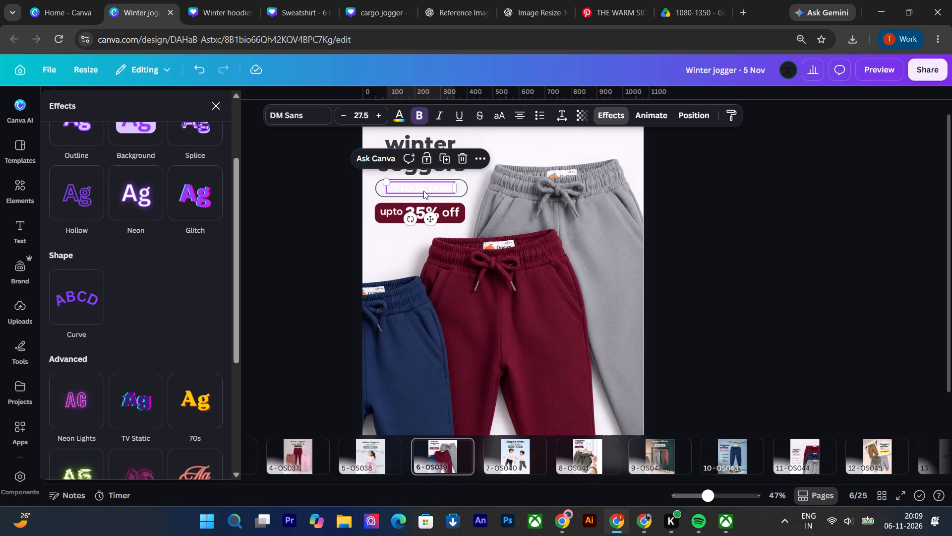
key(Down)
key(Down)
key(Down)
click(431, 218)
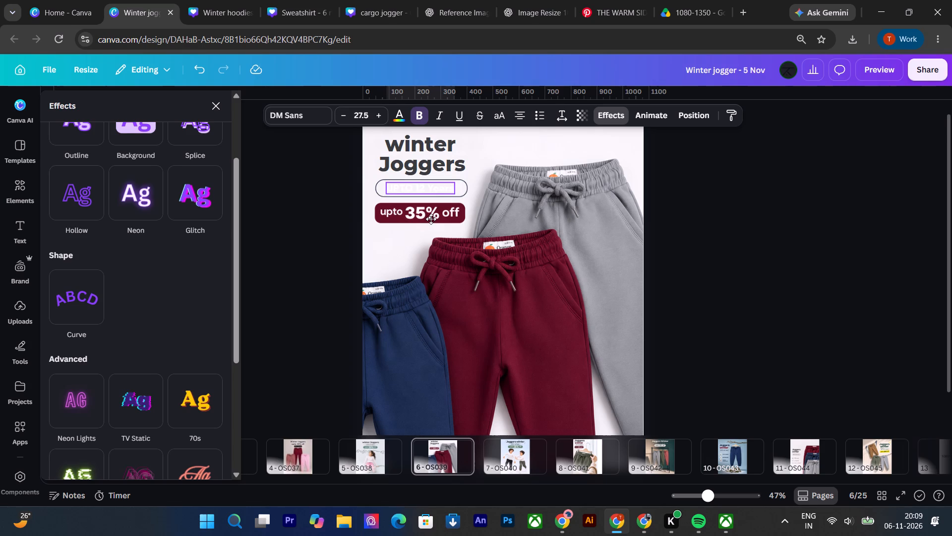
Recolour the "UPTO 12 Years" label on page 6 dark grey to match the headline.
click(399, 117)
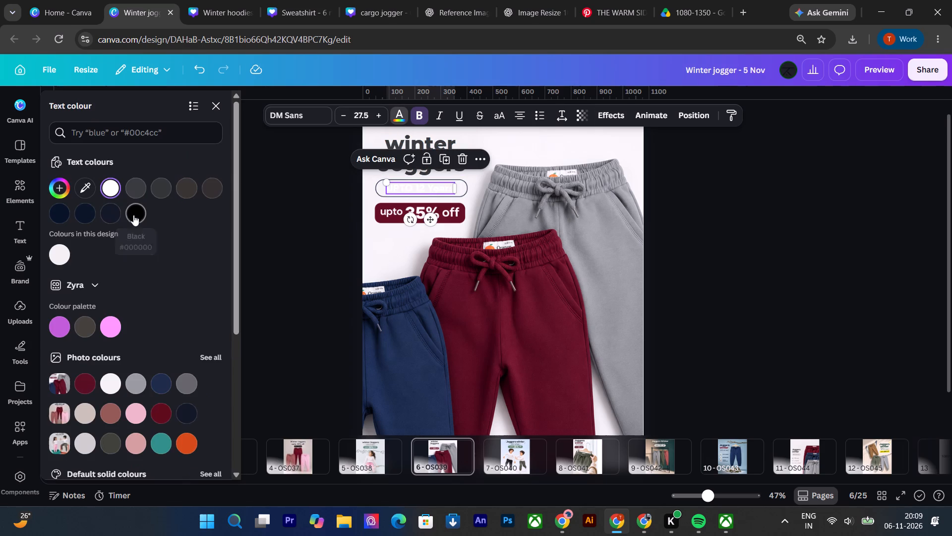
click(133, 215)
click(137, 191)
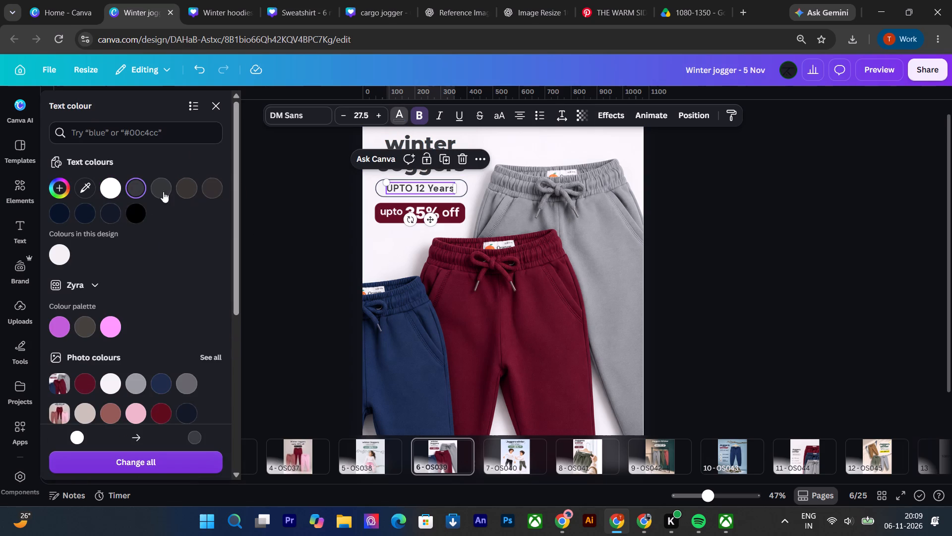
click(351, 174)
click(336, 186)
Increase the font size of the "UPTO 12 Years" label on page 6 slightly to fill the pill outline better.
click(419, 195)
click(418, 189)
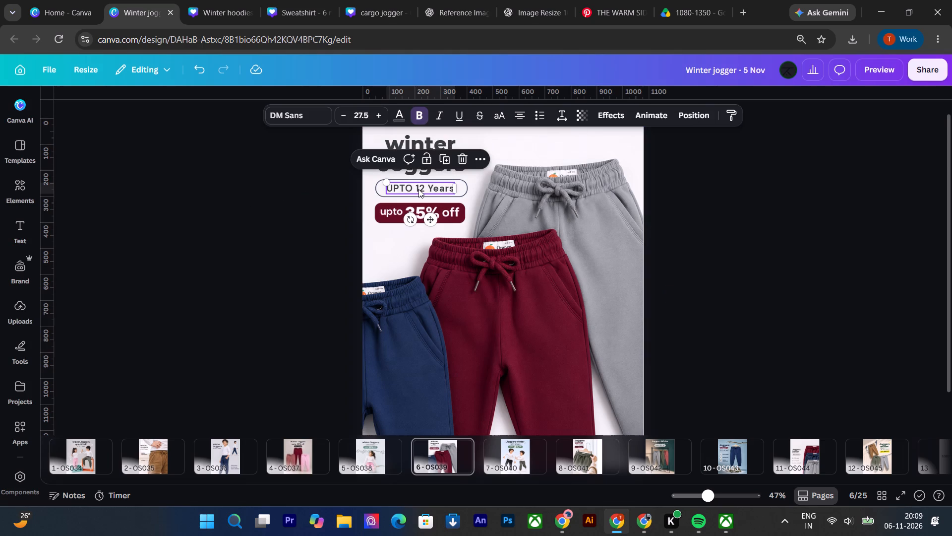
double_click(379, 118)
click(258, 219)
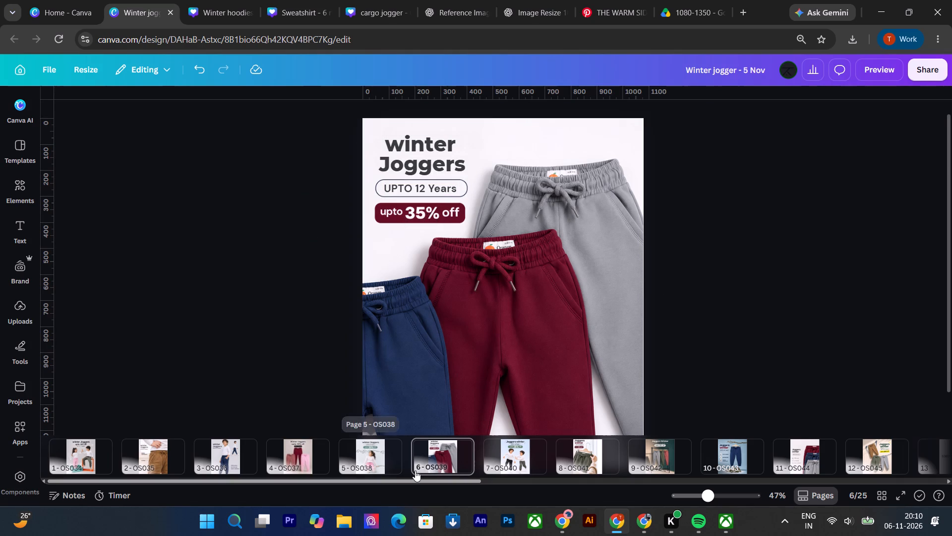
Use Grab Text on the page 19 (OS039) image to extract the "Joggers winter" and "UPTO 12 Years" text block.
drag(409, 483, 428, 482)
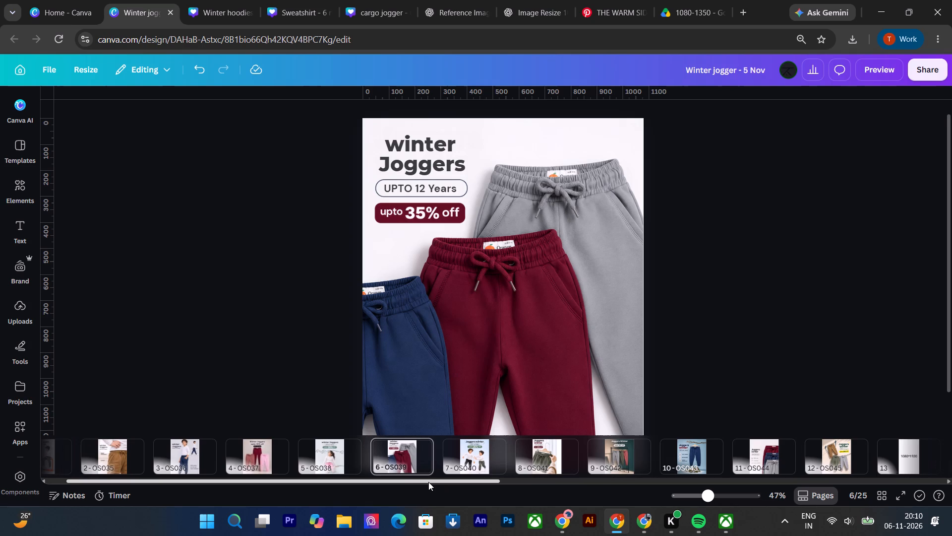
drag(428, 482, 540, 469)
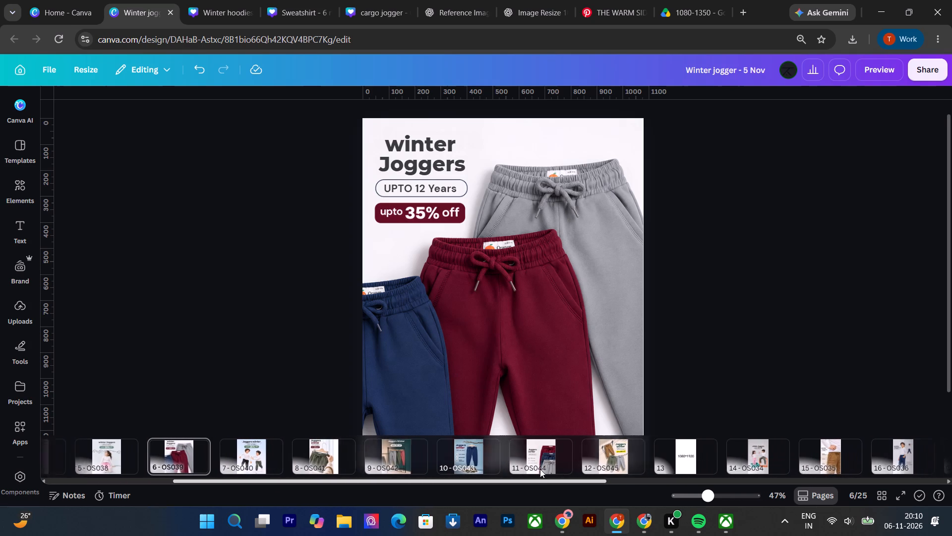
drag(540, 469, 817, 462)
click(528, 460)
scroll(425, 203, up, 1)
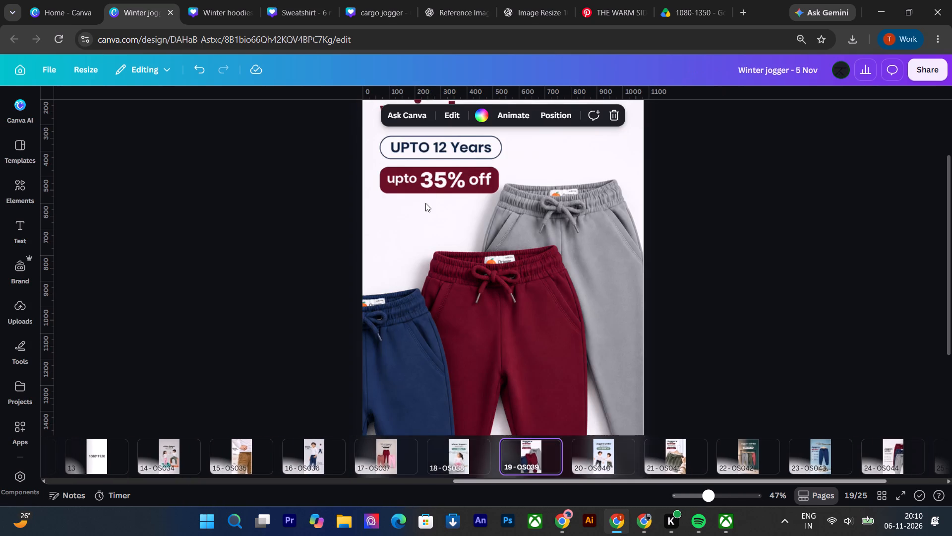
scroll(425, 203, up, 1)
click(426, 160)
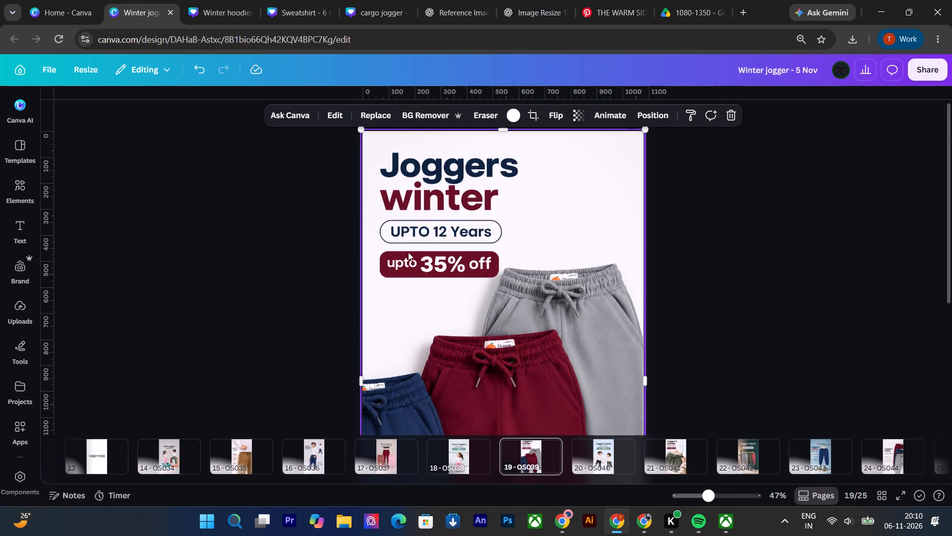
click(335, 112)
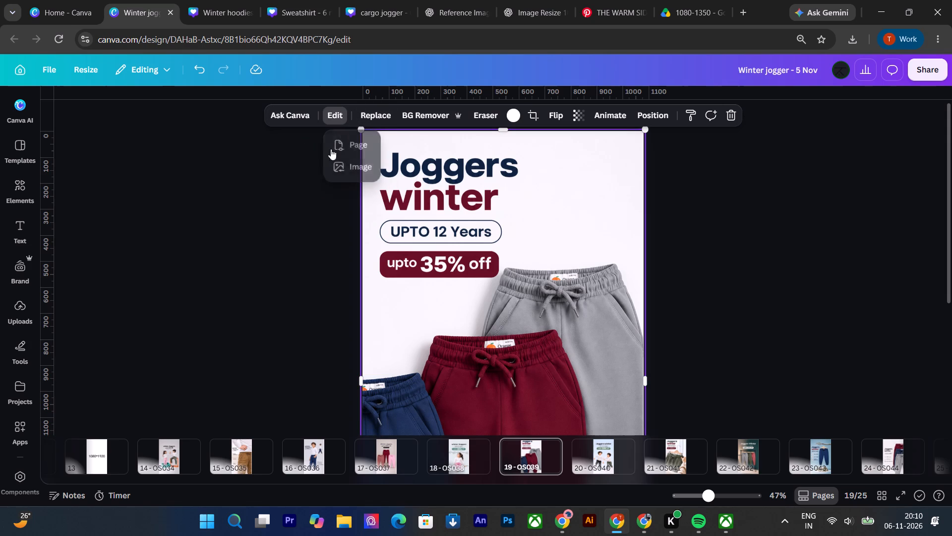
click(357, 163)
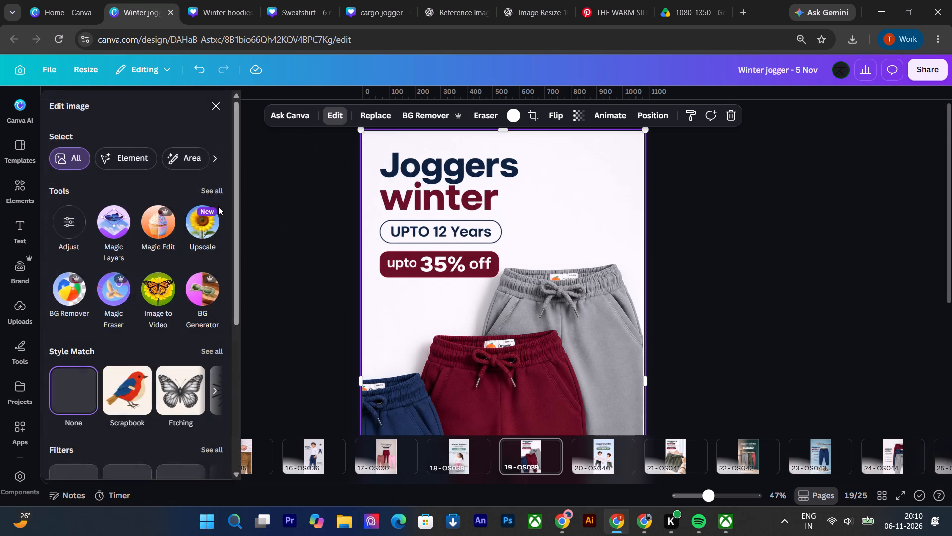
click(208, 189)
scroll(158, 324, down, 6)
click(159, 408)
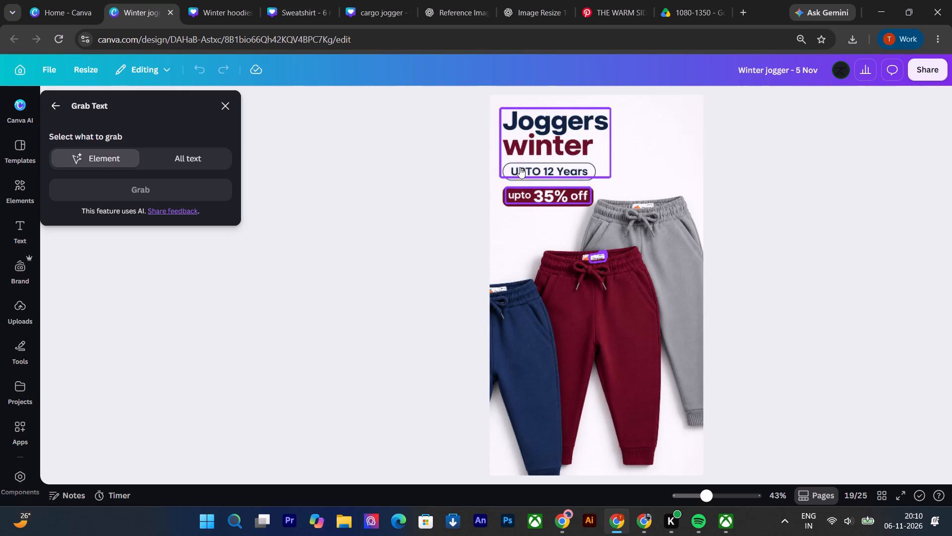
click(527, 150)
click(183, 194)
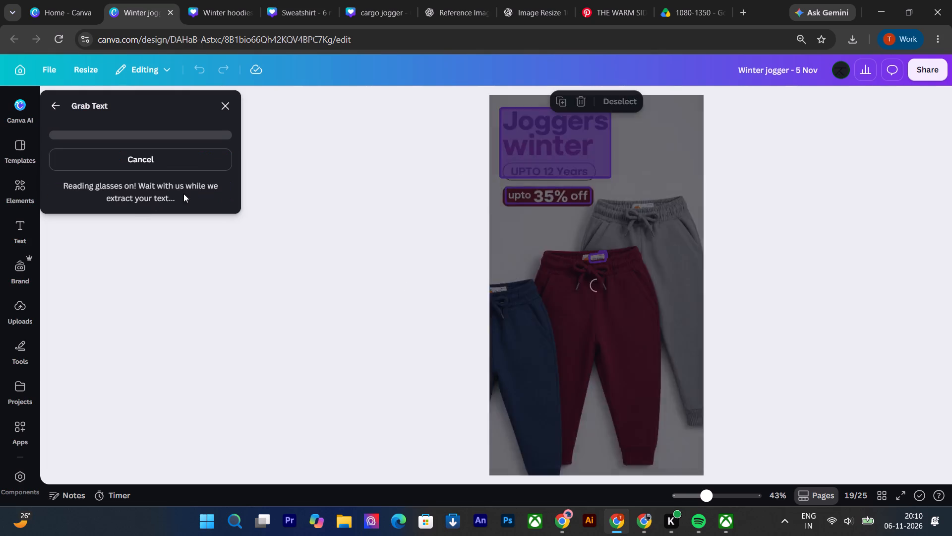
click(221, 111)
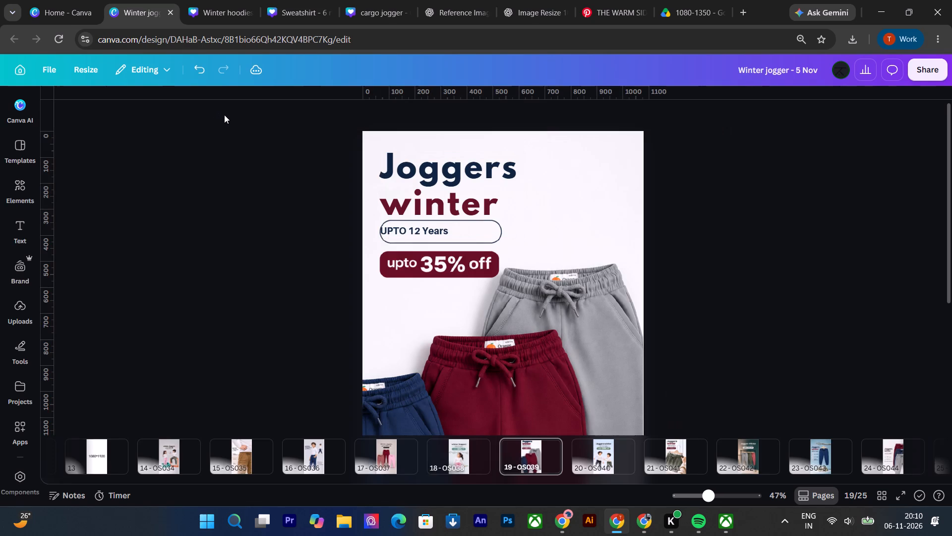
Delete the extracted "Joggers winter" and "UPTO 12 Years" text from page 19.
click(403, 174)
key(Delete)
Copy the "winter Joggers" headline and "UPTO 12 Years" label together from page 6 onto page 19.
drag(473, 476, 456, 478)
drag(478, 479, 289, 502)
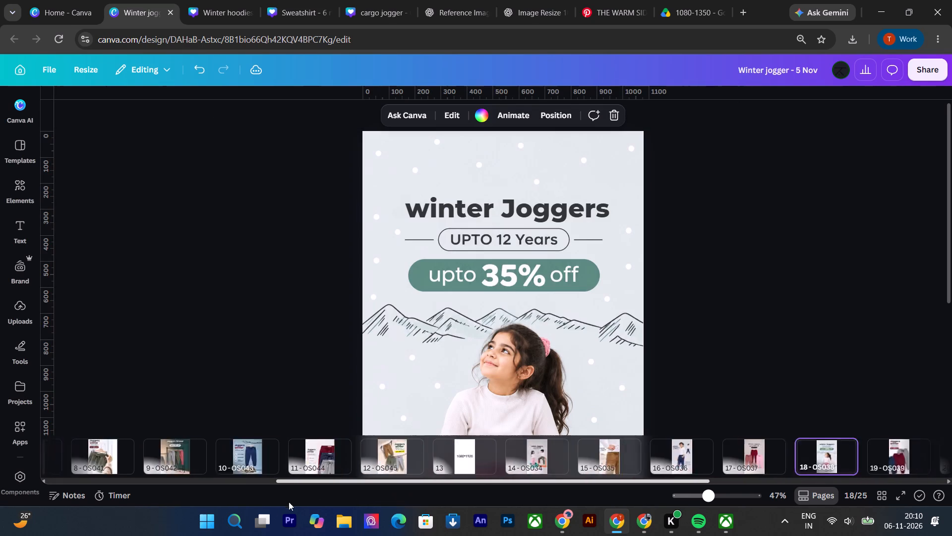
drag(289, 502, 230, 509)
click(112, 460)
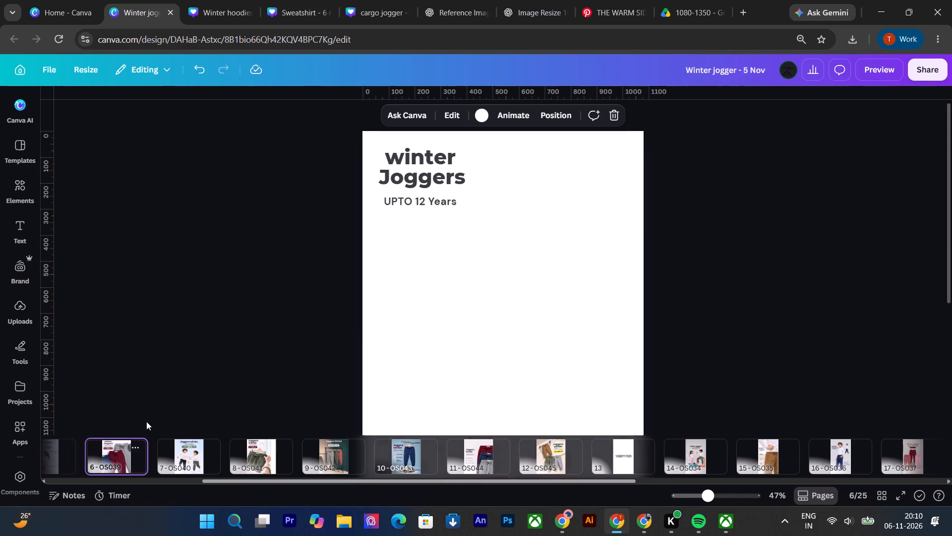
click(407, 175)
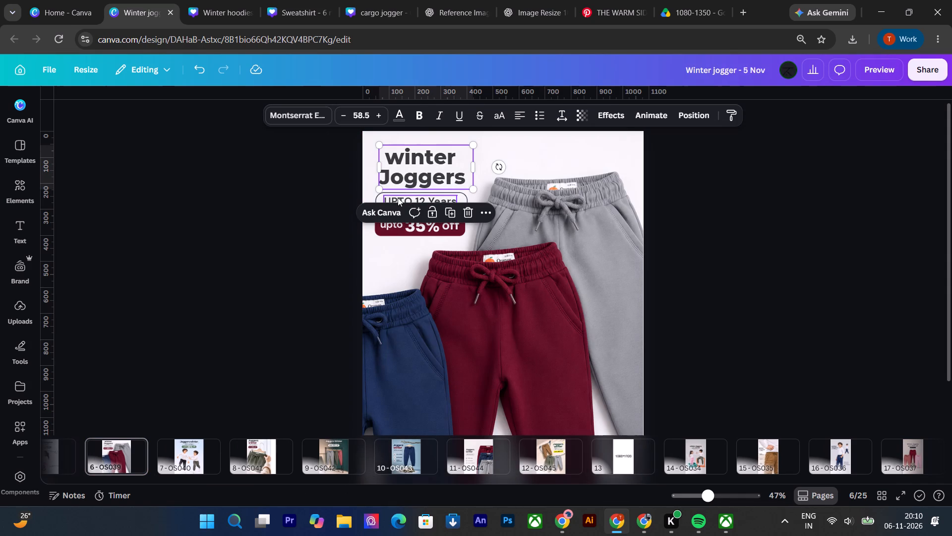
shift+click(398, 198)
key(ctrl+c)
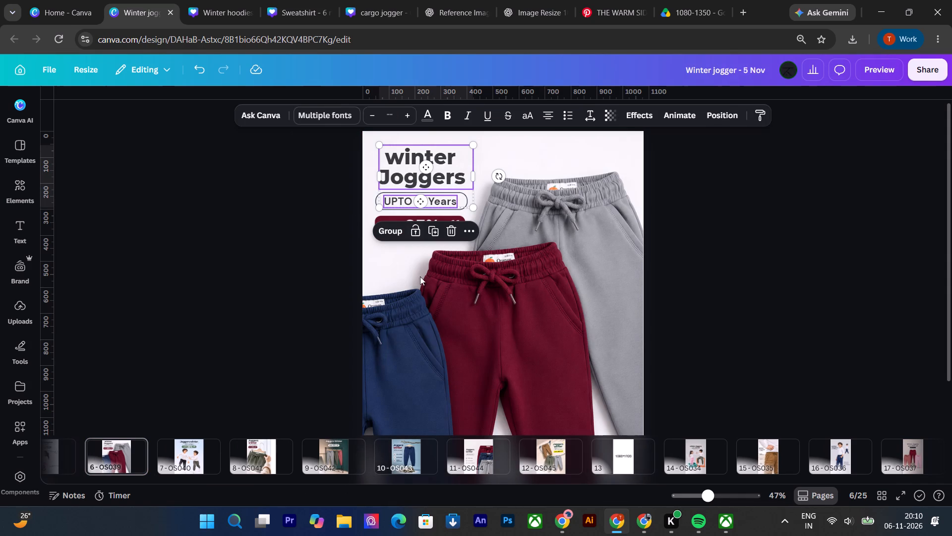
drag(379, 481, 627, 446)
drag(593, 479, 659, 469)
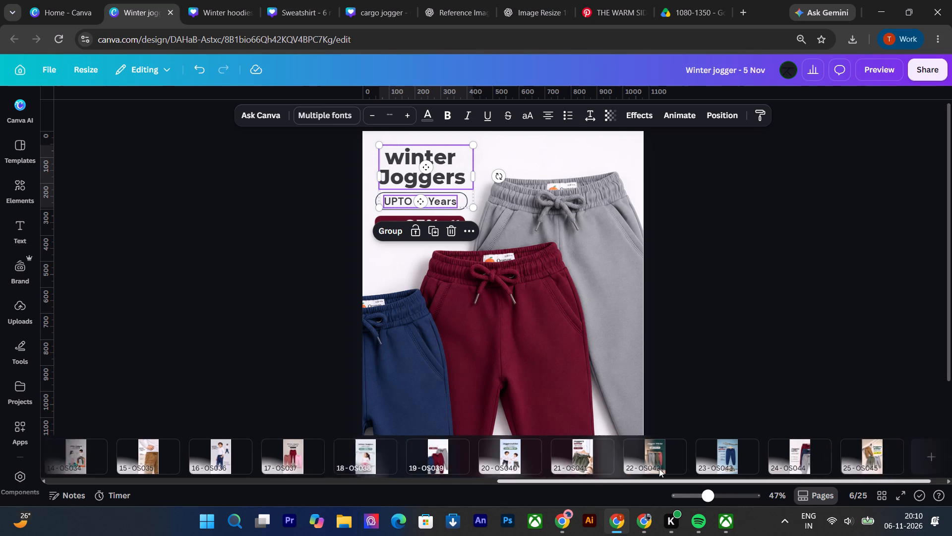
drag(659, 469, 711, 467)
click(409, 463)
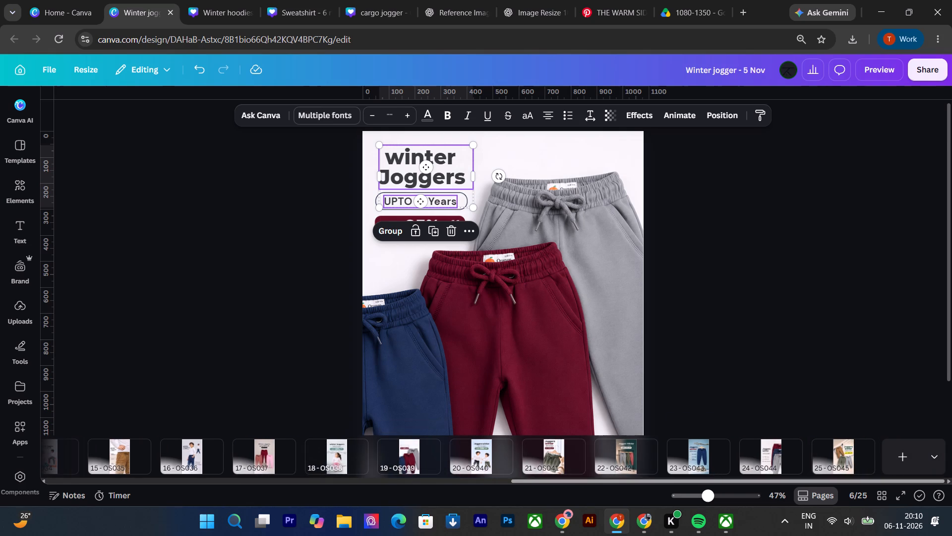
key(ctrl+v)
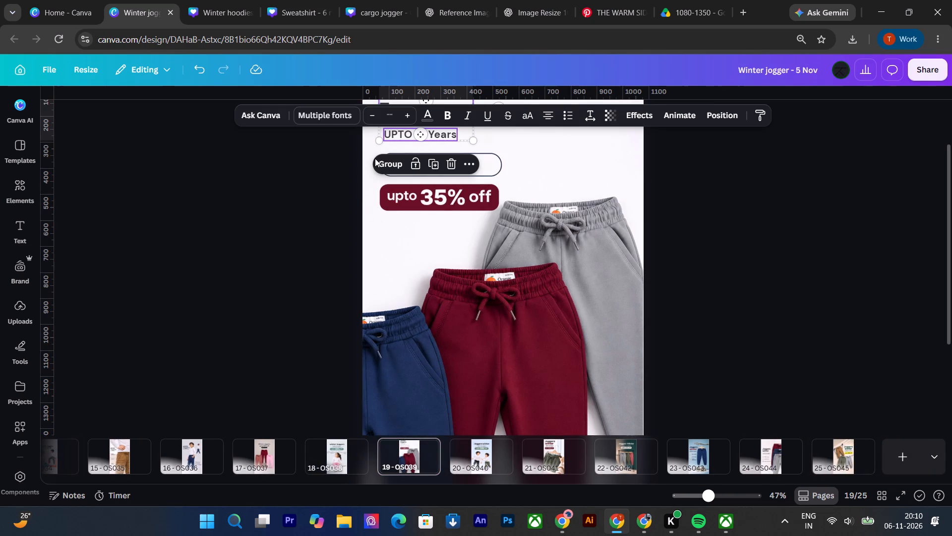
Enlarge the pasted headline and "UPTO 12 Years" label on page 19 and position them to fit the pill outline.
ctrl+scroll(375, 158, down, 2)
scroll(375, 191, up, 3)
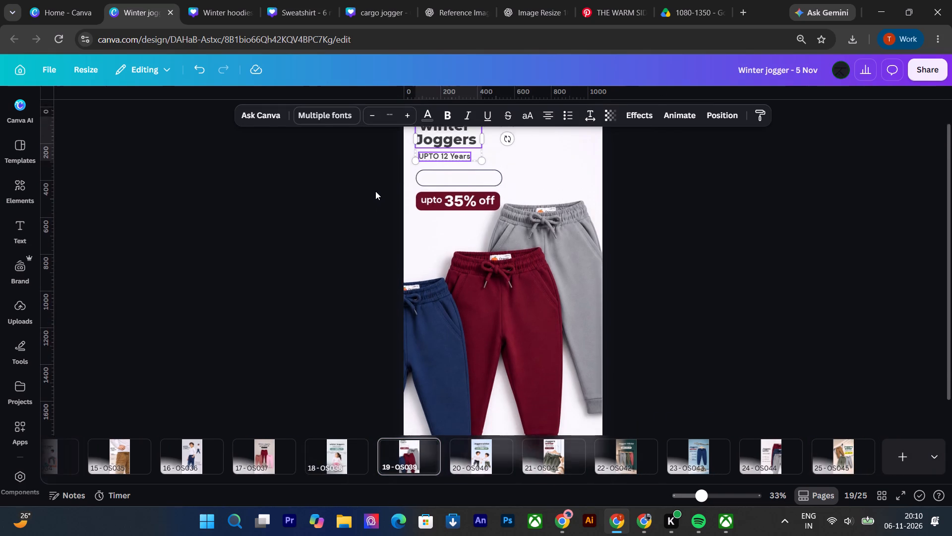
drag(438, 164, 446, 182)
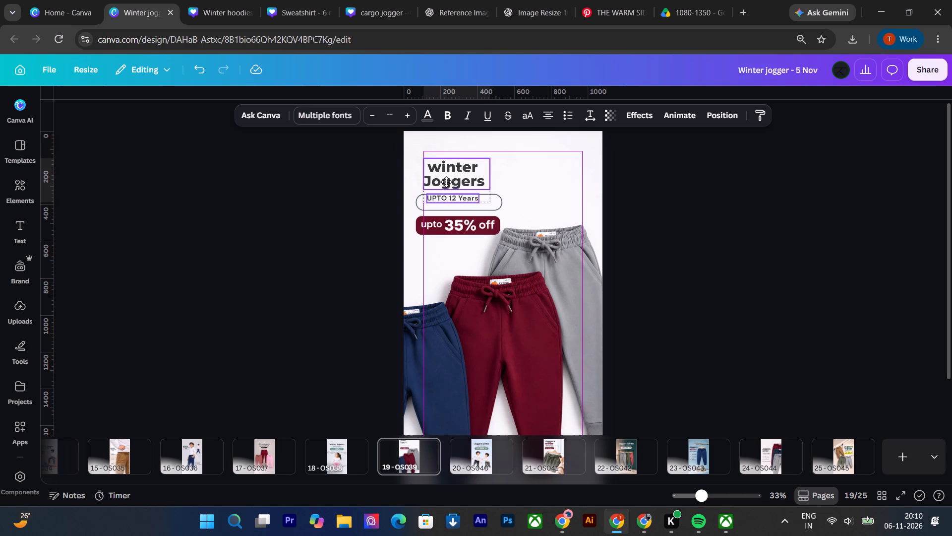
drag(446, 182, 448, 185)
drag(486, 164, 509, 159)
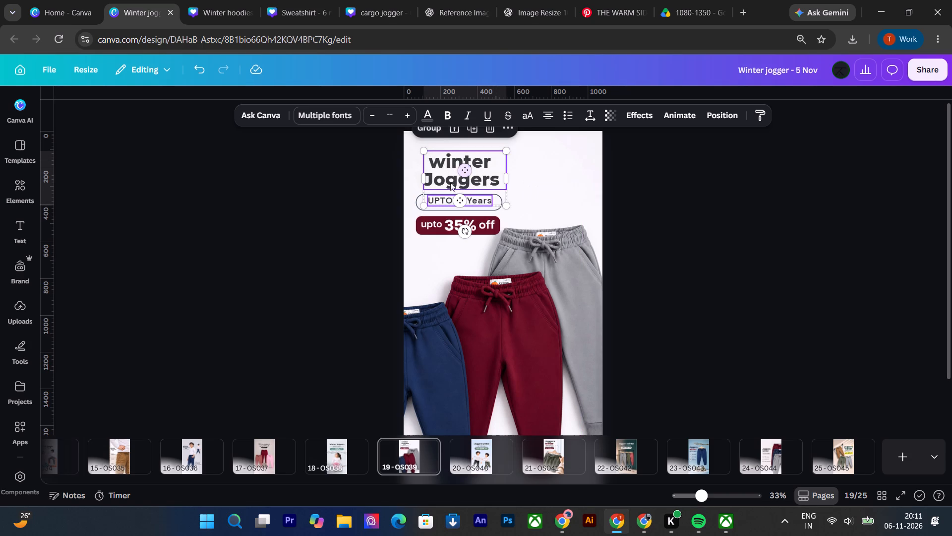
drag(507, 207, 513, 207)
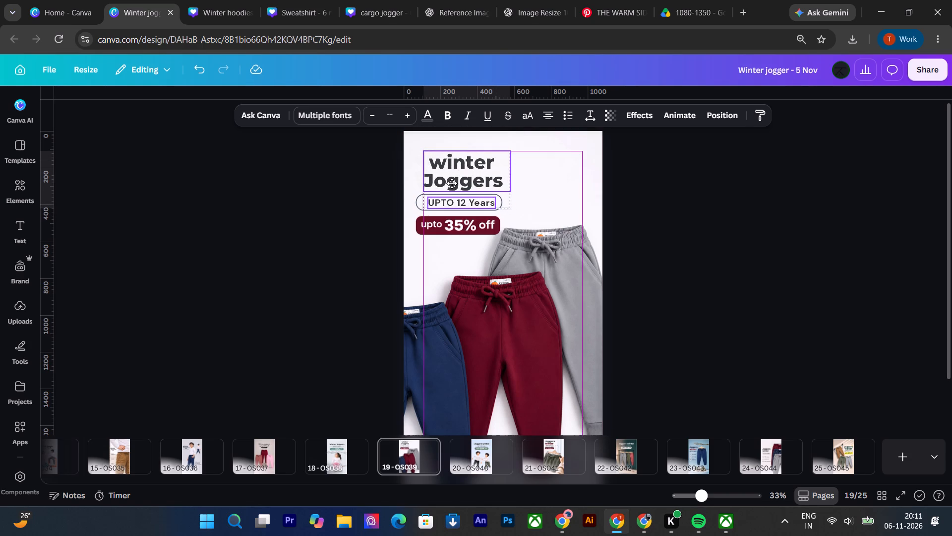